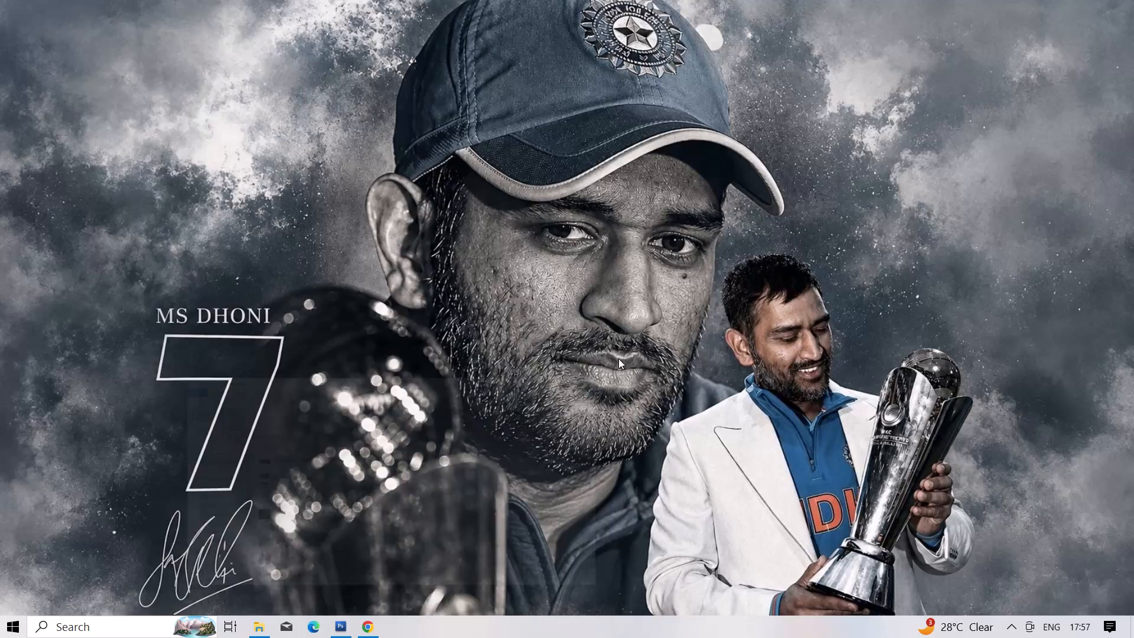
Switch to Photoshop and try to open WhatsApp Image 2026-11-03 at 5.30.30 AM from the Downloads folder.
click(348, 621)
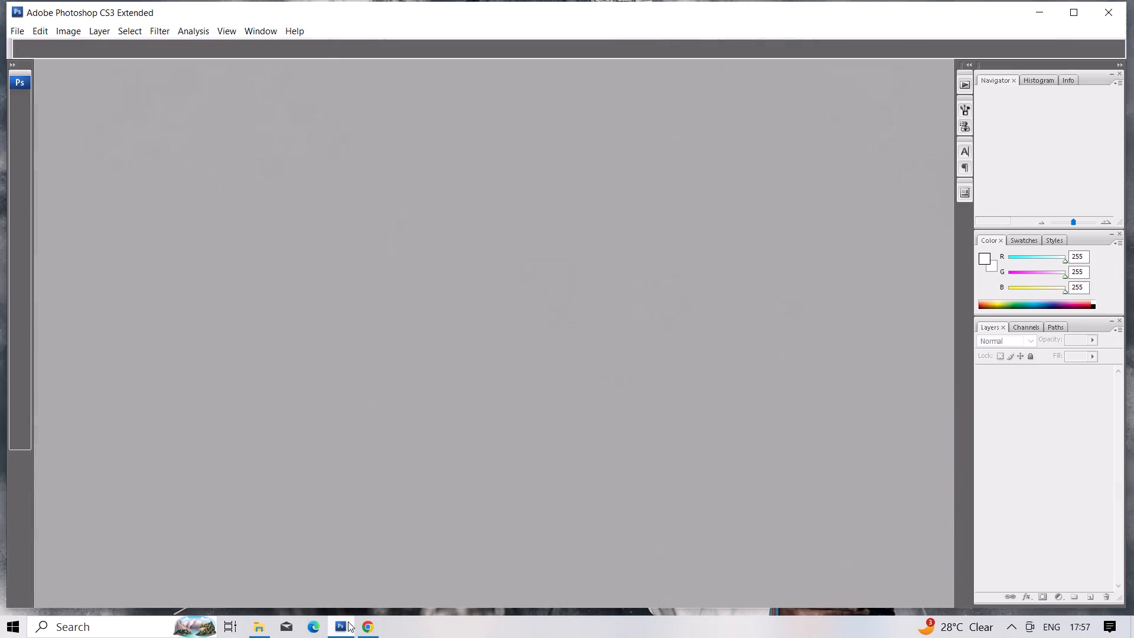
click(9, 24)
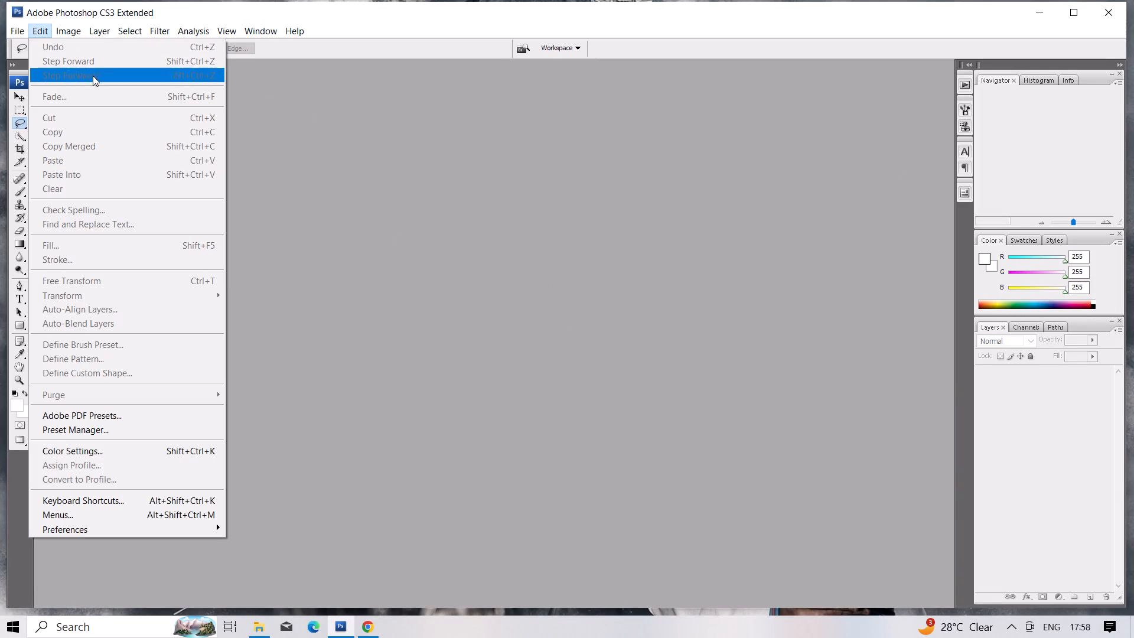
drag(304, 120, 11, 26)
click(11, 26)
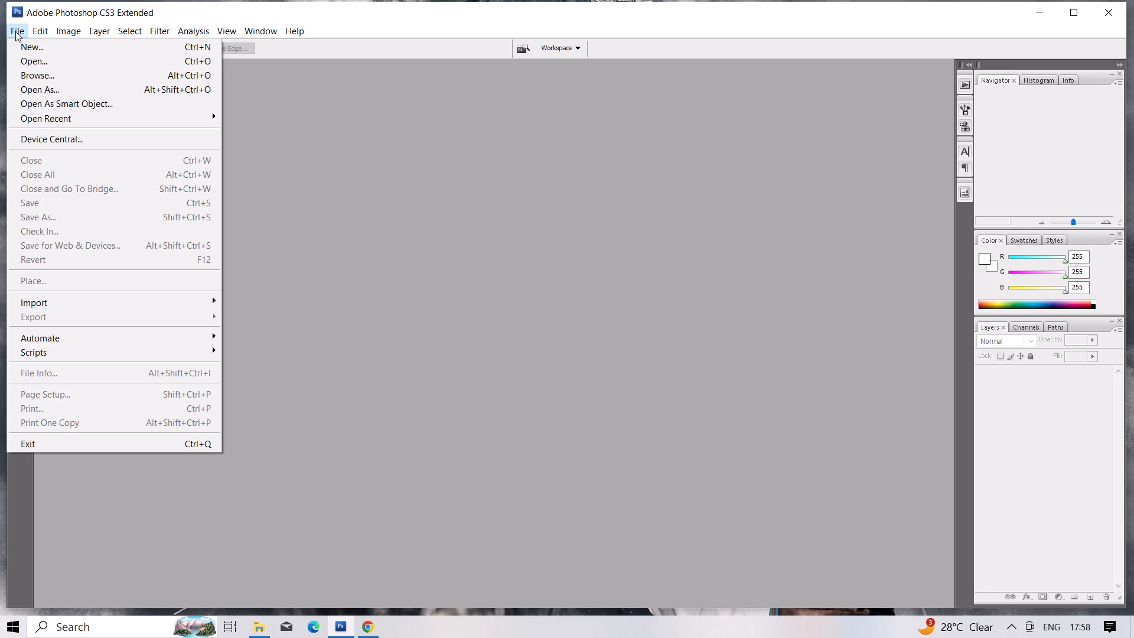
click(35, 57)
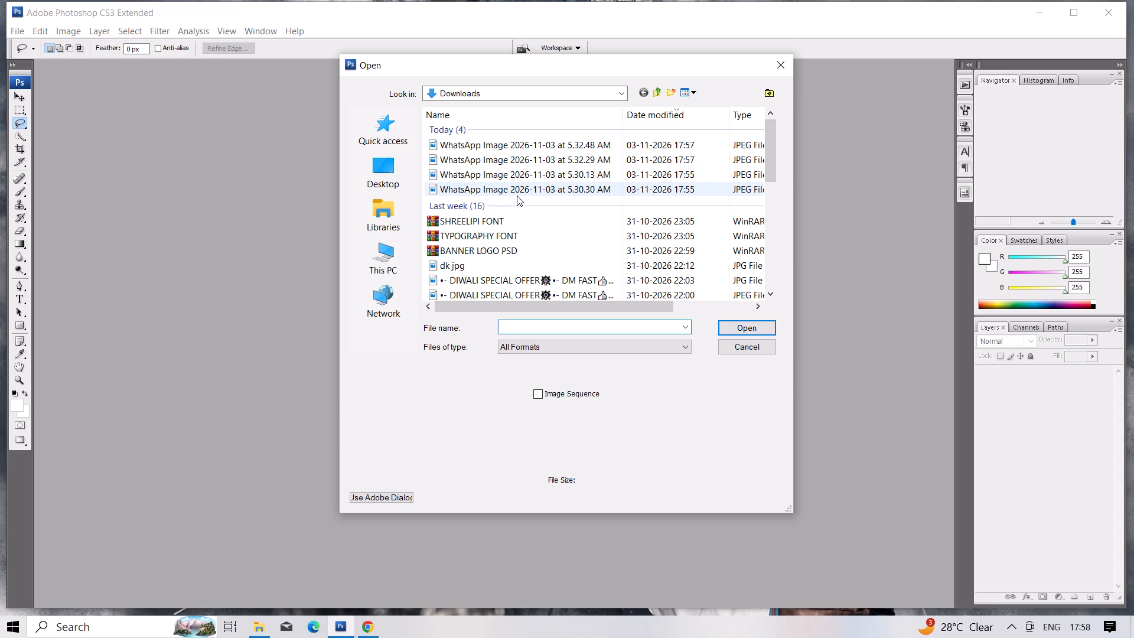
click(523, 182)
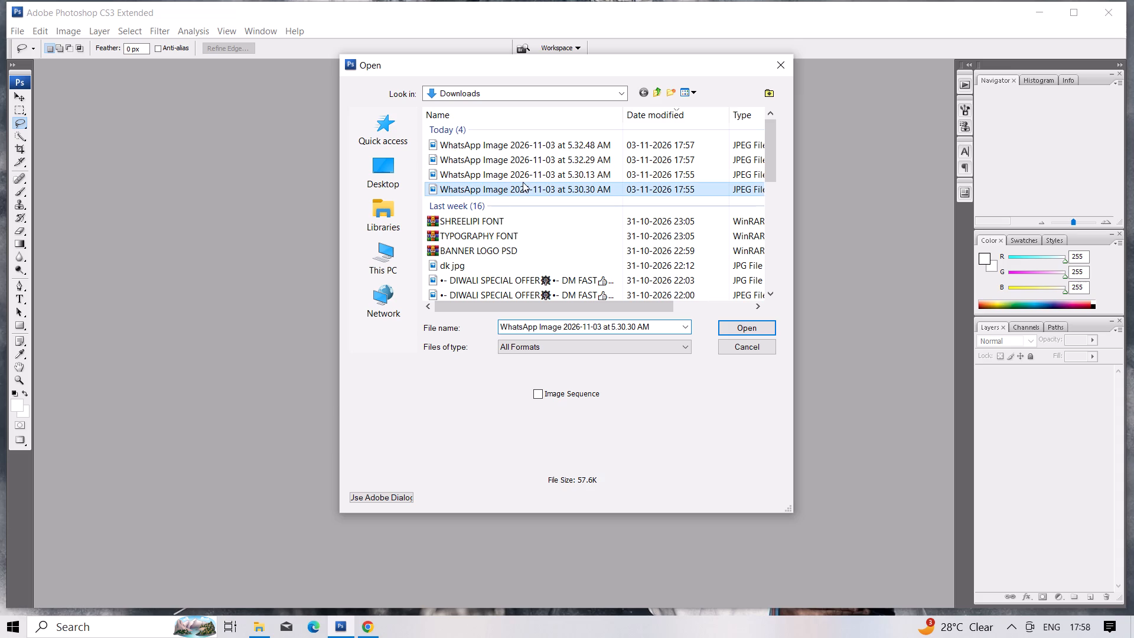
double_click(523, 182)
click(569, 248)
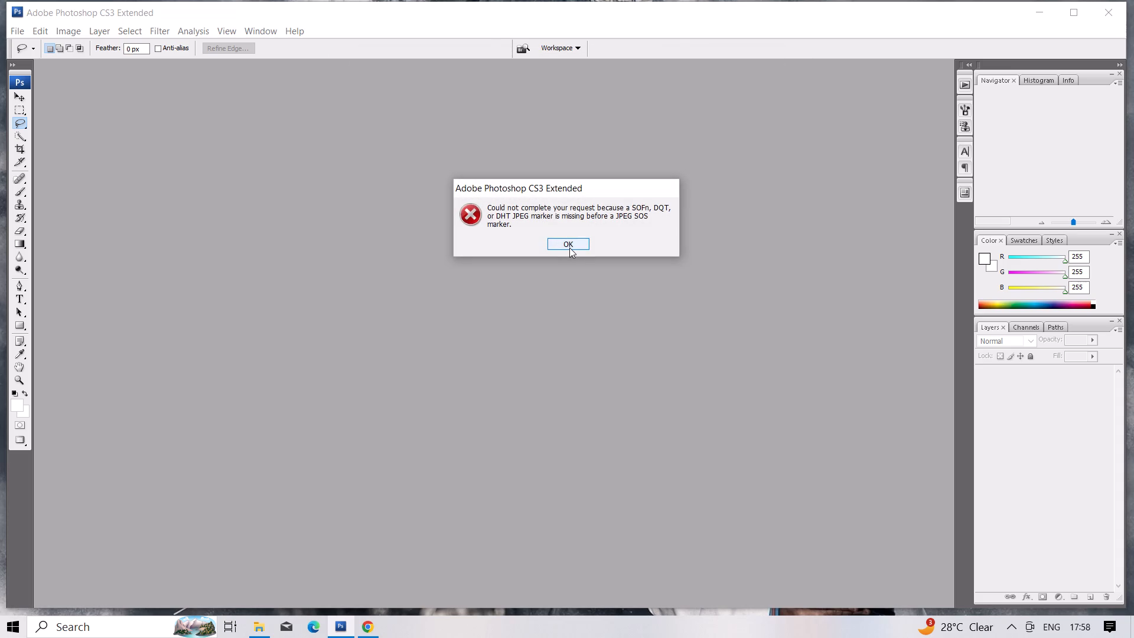
Minimize the Photoshop window to return to the desktop.
click(1034, 9)
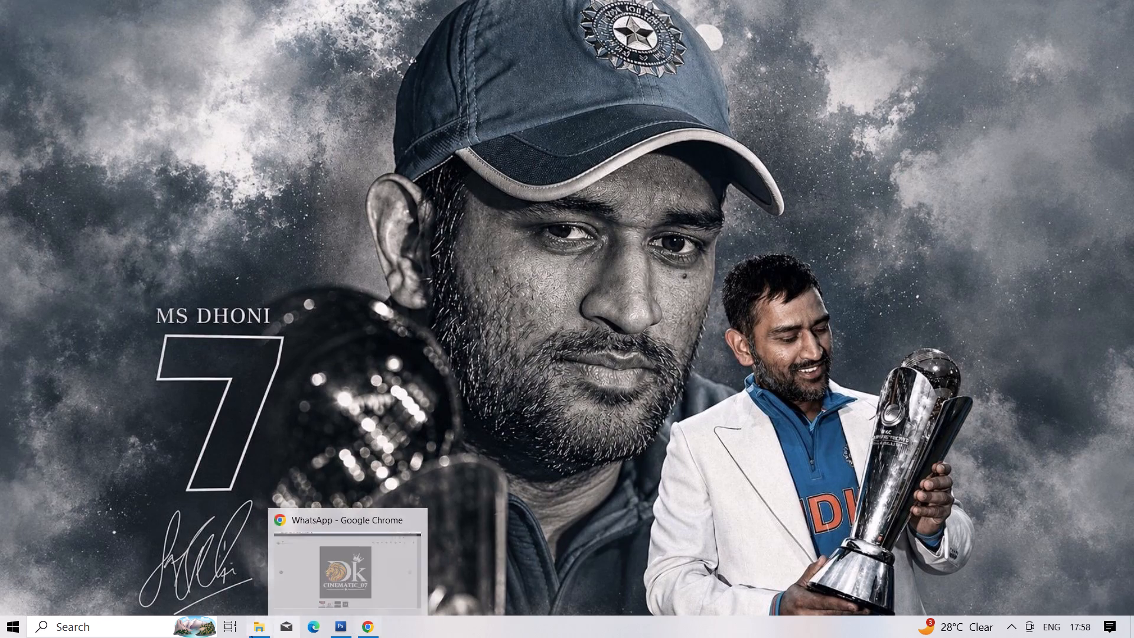
Launch Paint and open the picture WhatsApp Image 2026-11-03 at 5.30.13 AM.
click(124, 637)
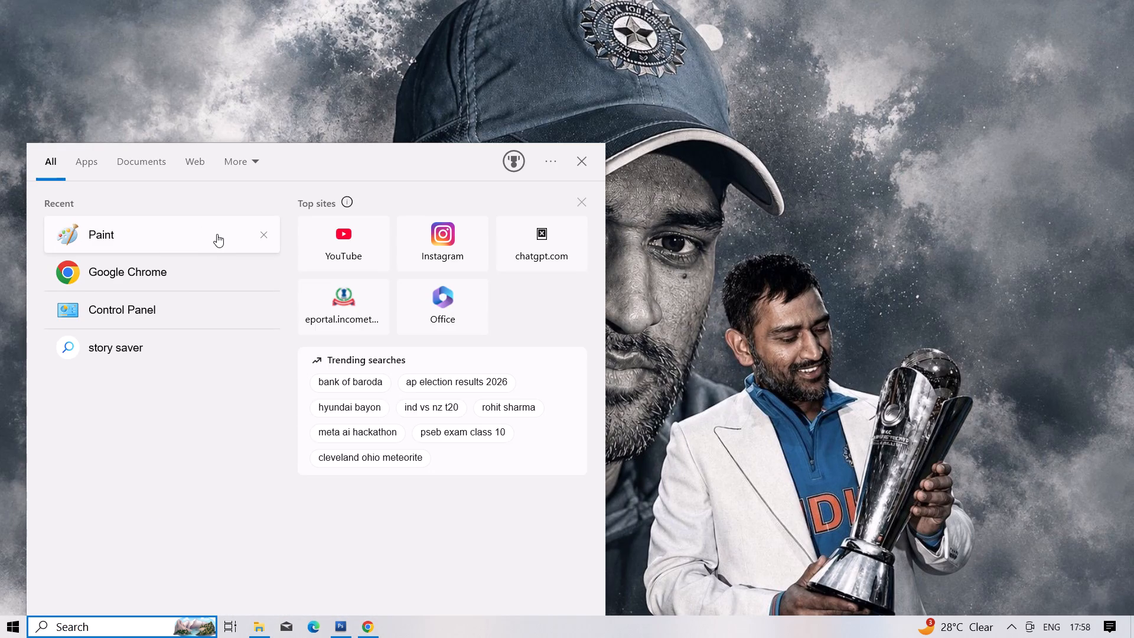
click(217, 234)
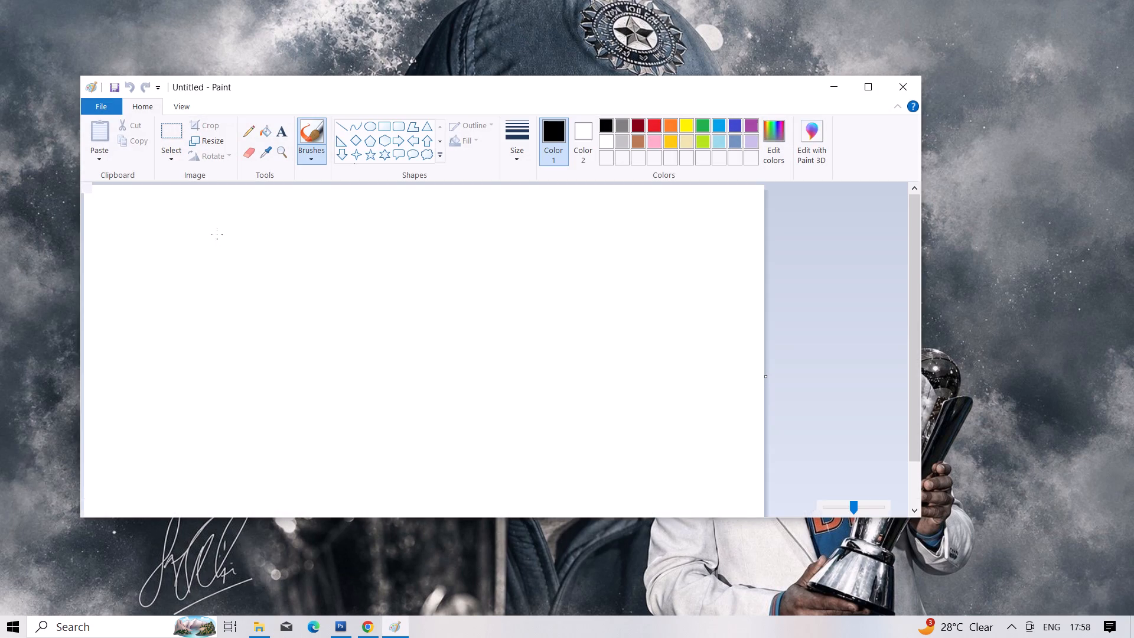
click(106, 100)
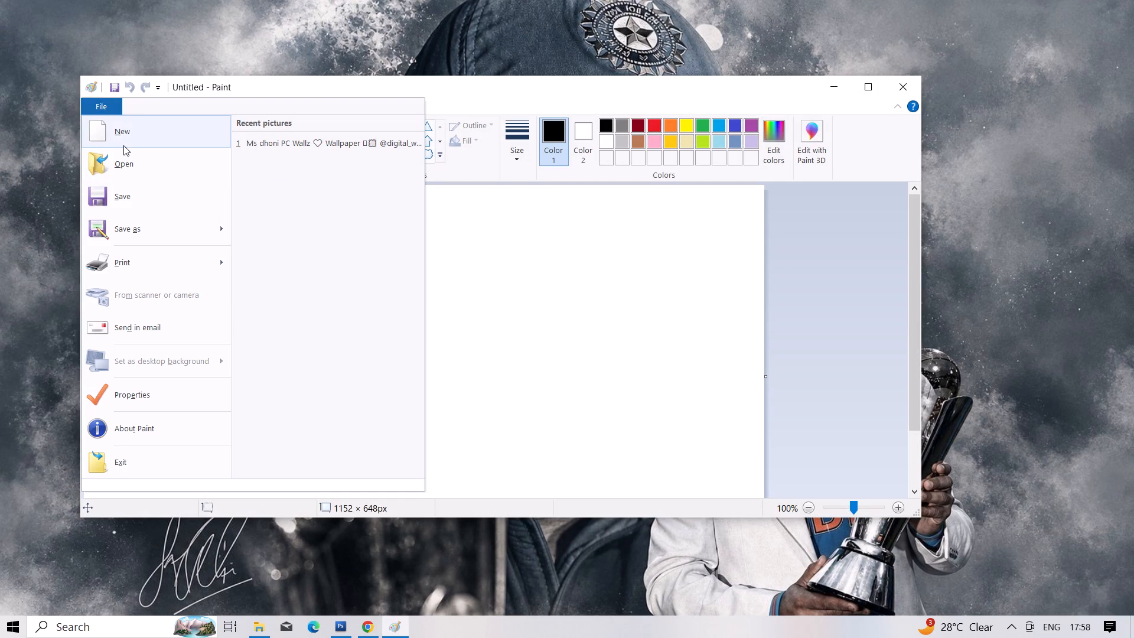
click(125, 143)
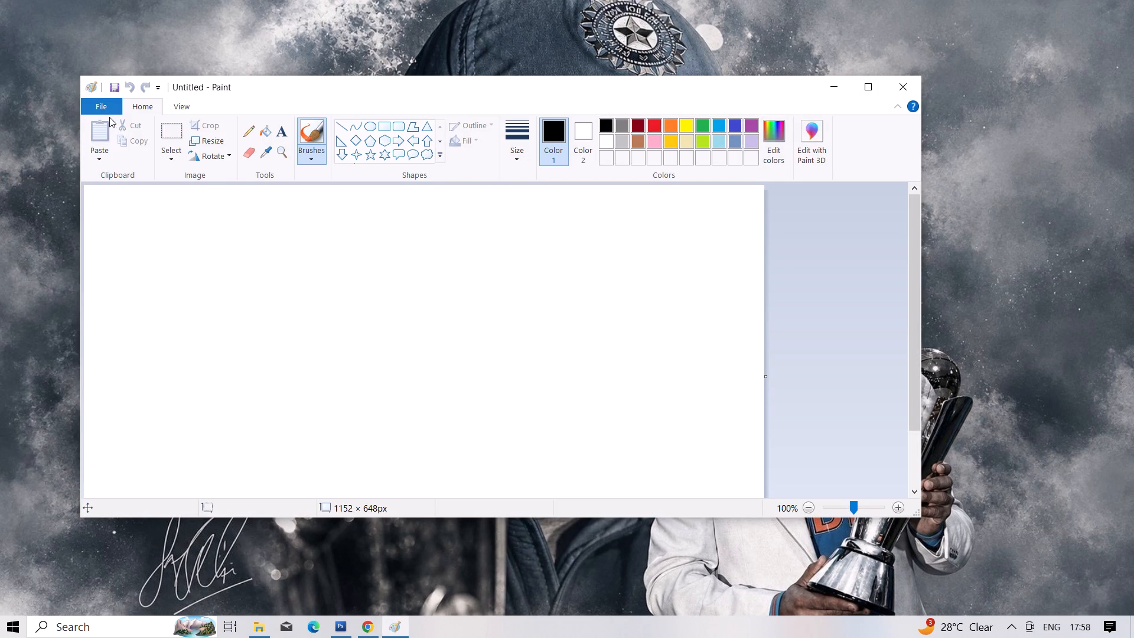
Open the picture WhatsApp Image 2026-11-03 at 5.30.13 AM from the Downloads folder.
click(97, 105)
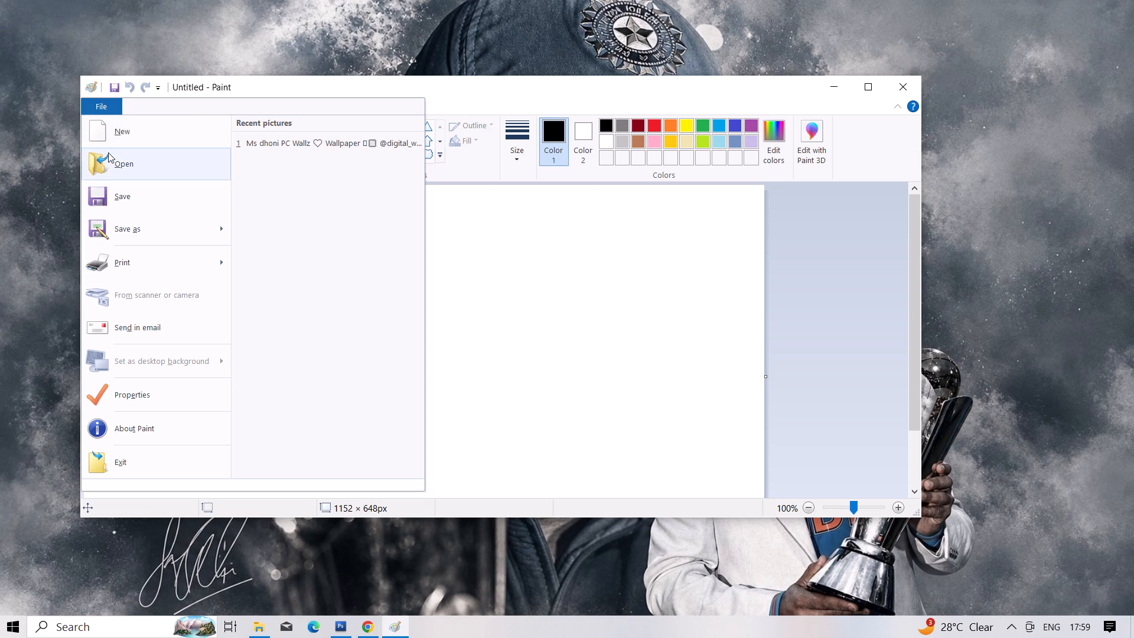
click(109, 155)
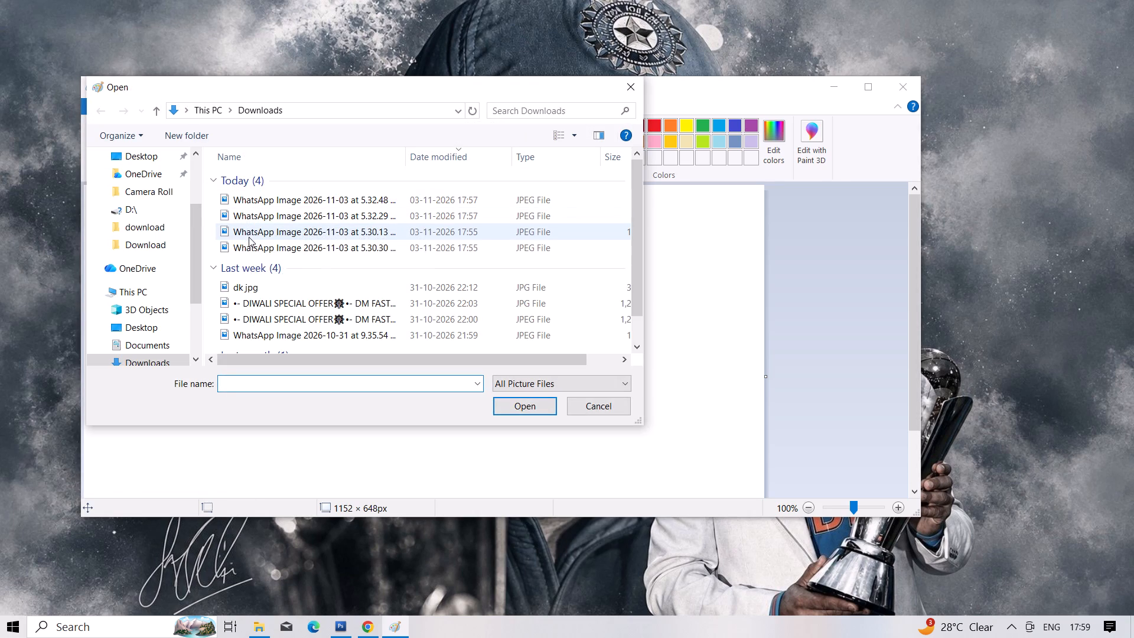
click(249, 235)
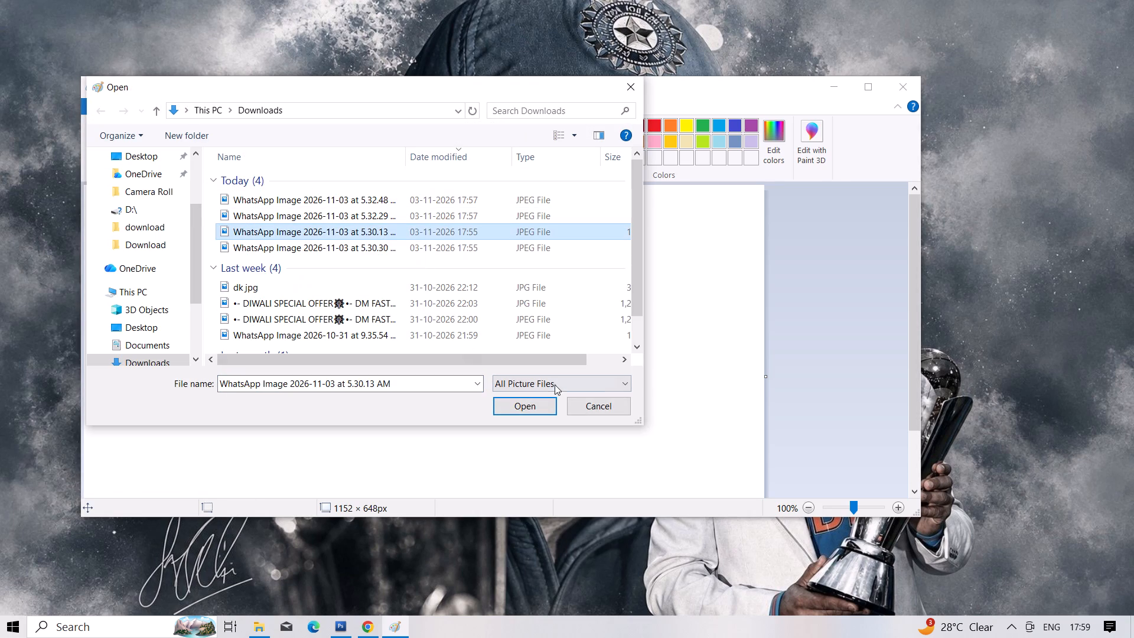
click(537, 407)
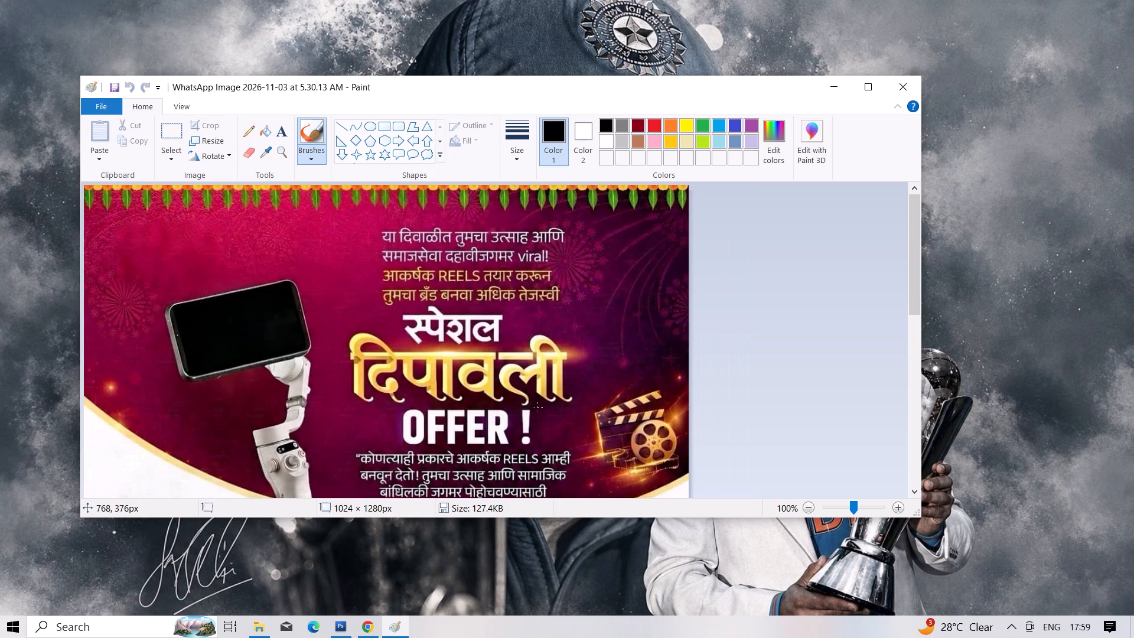
Bring up the Save as format choices for the opened WhatsApp picture.
click(99, 97)
click(98, 103)
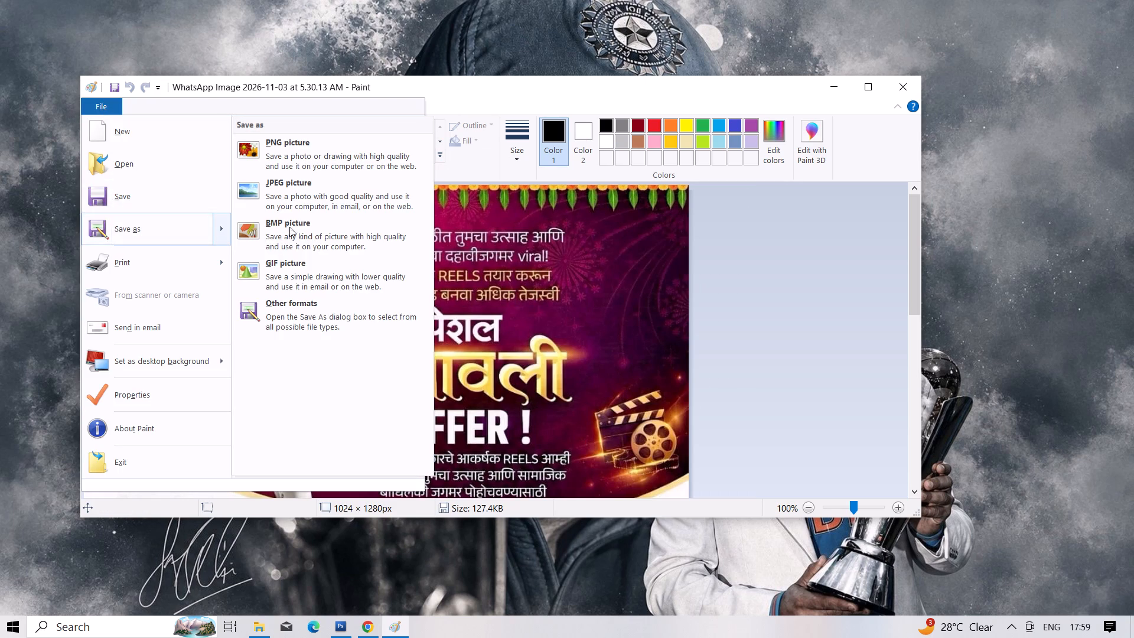
Save the poster as a JPEG in Downloads under the name "dk 2.o2026-11-03 at 5.30.13 AM".
click(300, 192)
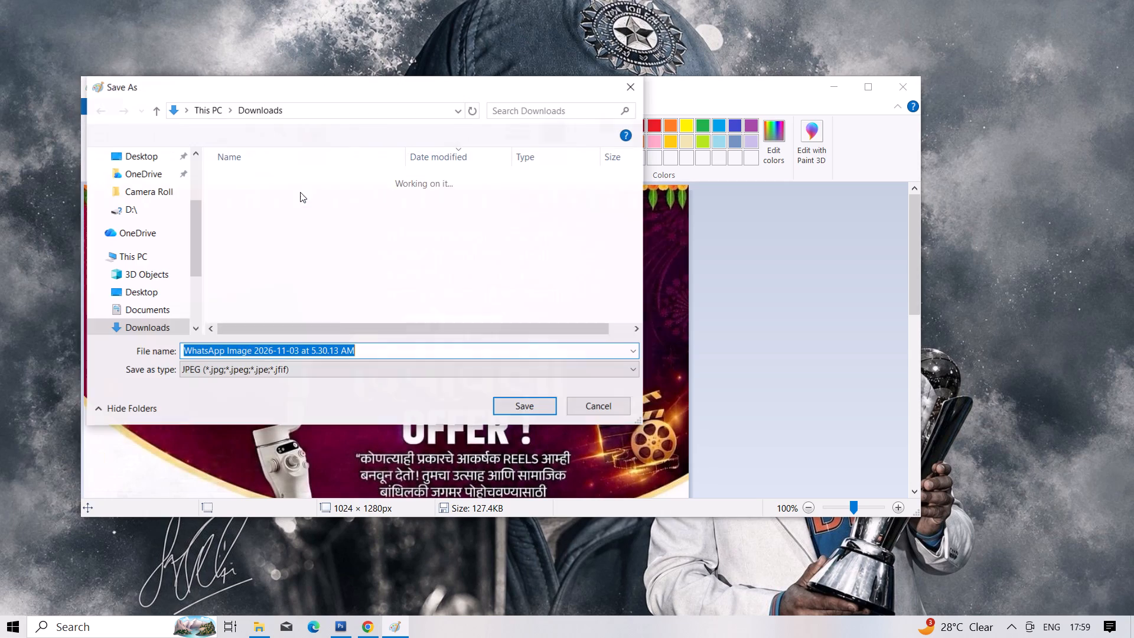
click(262, 346)
click(253, 350)
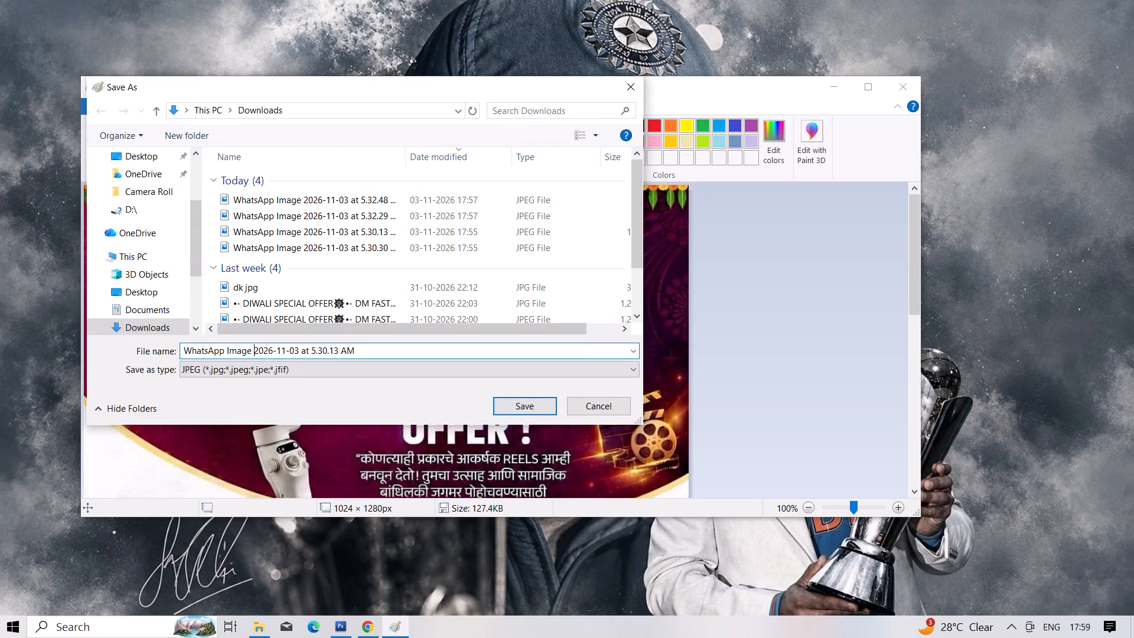
key(BackSpace)
key(BackSpace)
key(BackSpace)
key(BackSpace)
key(BackSpace)
key(BackSpace)
key(BackSpace)
key(BackSpace)
key(BackSpace)
key(BackSpace)
key(BackSpace)
key(BackSpace)
key(BackSpace)
key(BackSpace)
key(BackSpace)
key(BackSpace)
key(BackSpace)
key(BackSpace)
key(BackSpace)
key(BackSpace)
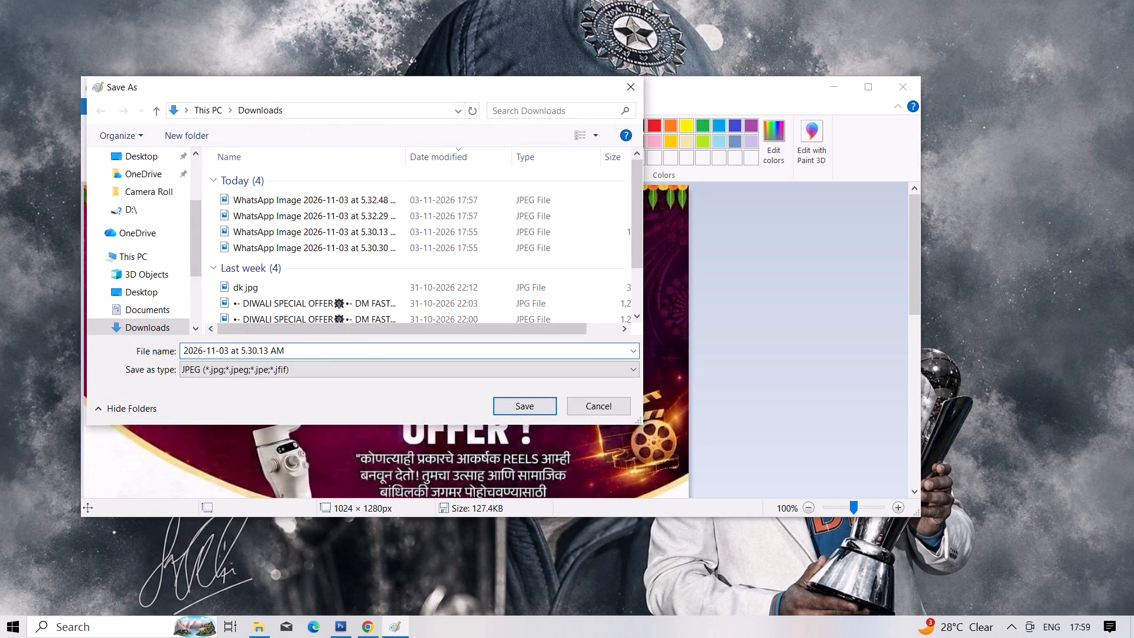
text(dk 2.o)
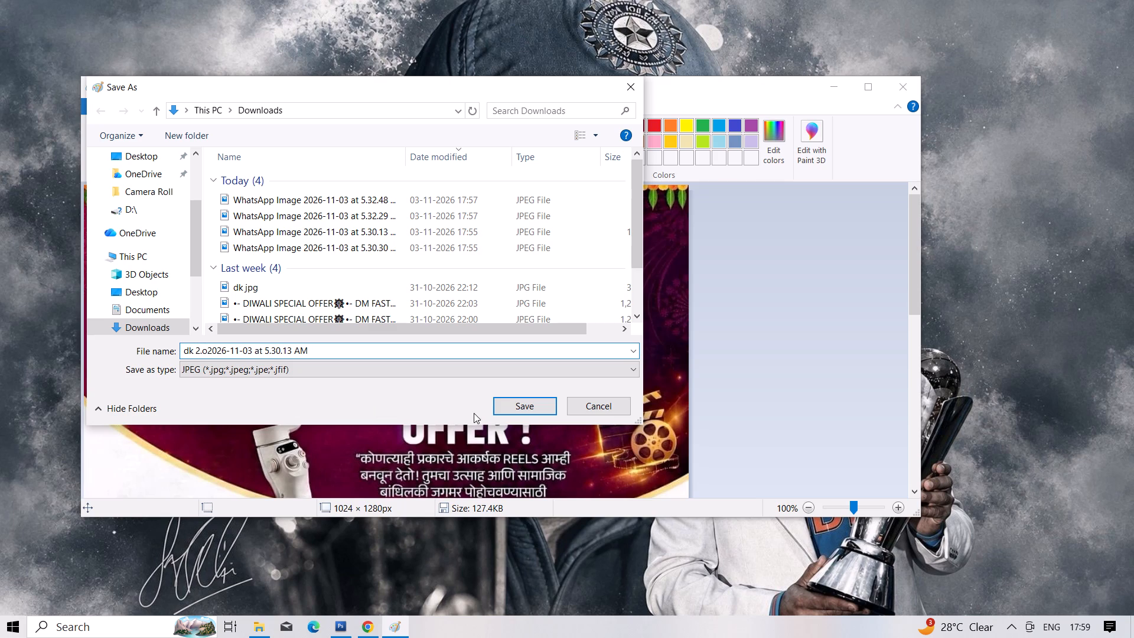
click(499, 401)
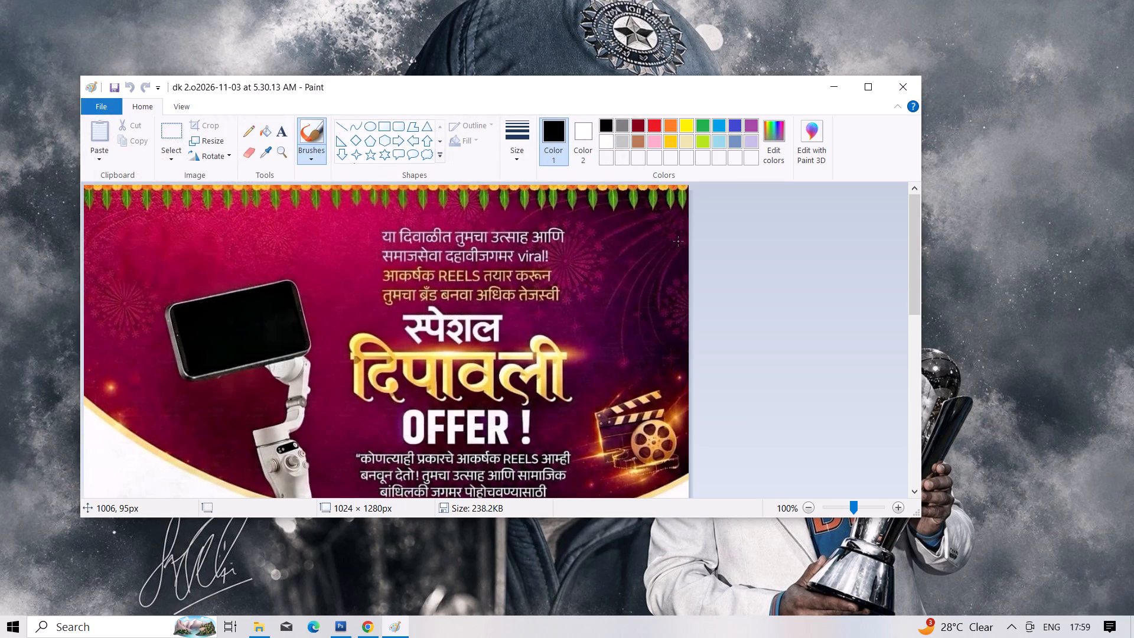
Open the picture WhatsApp Image 2026-11-03 at 5.30.30 AM from the Downloads folder.
drag(832, 82, 756, 375)
click(98, 104)
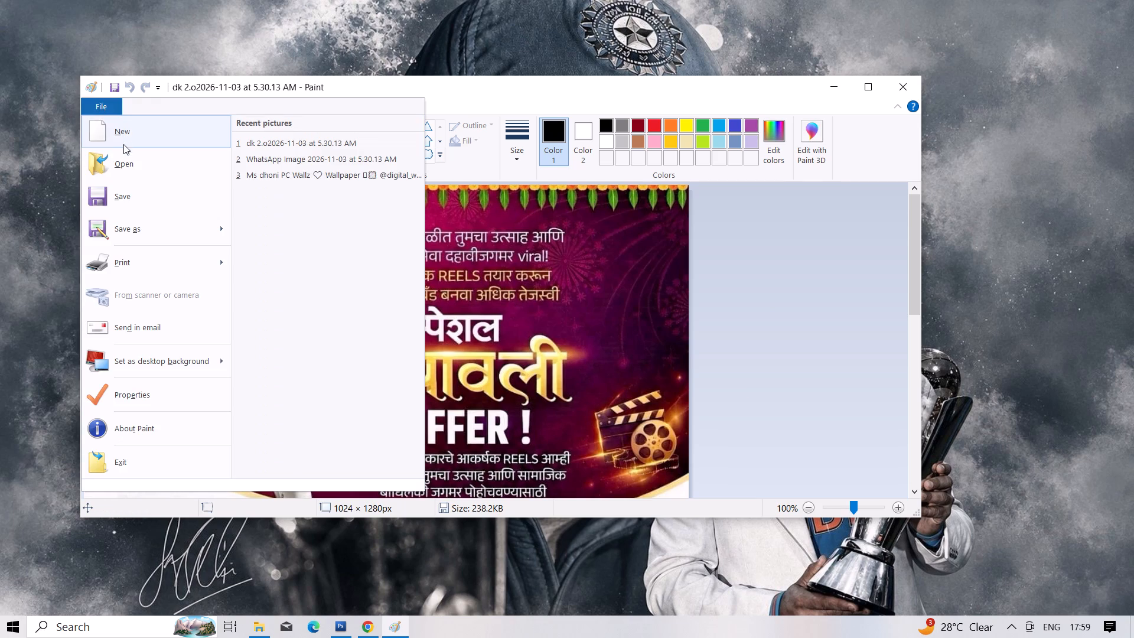
click(125, 158)
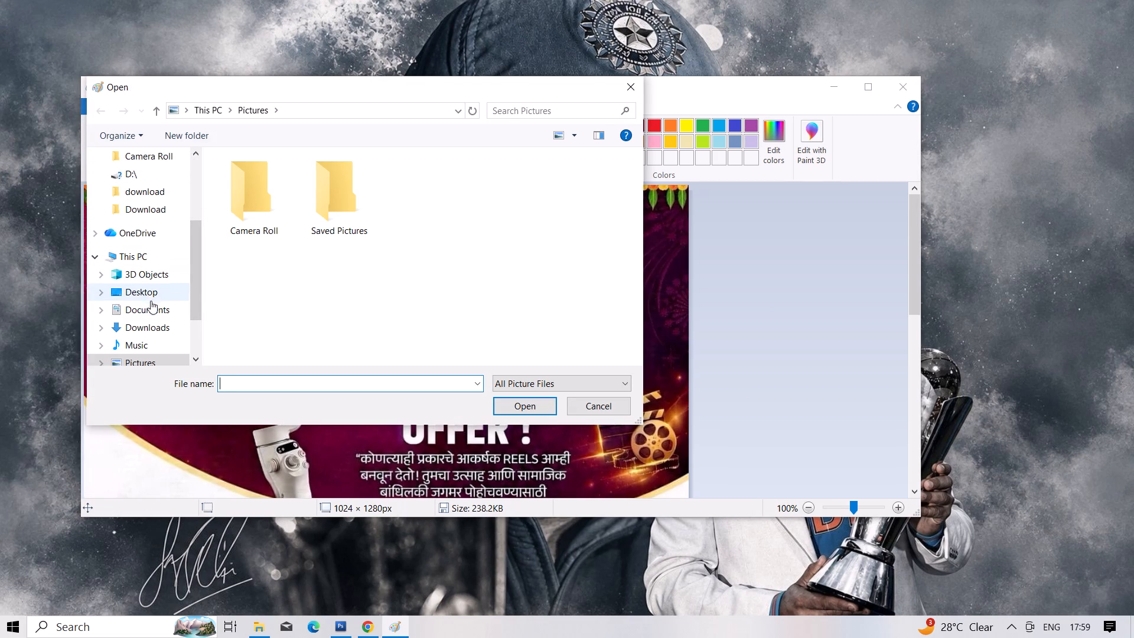
click(153, 320)
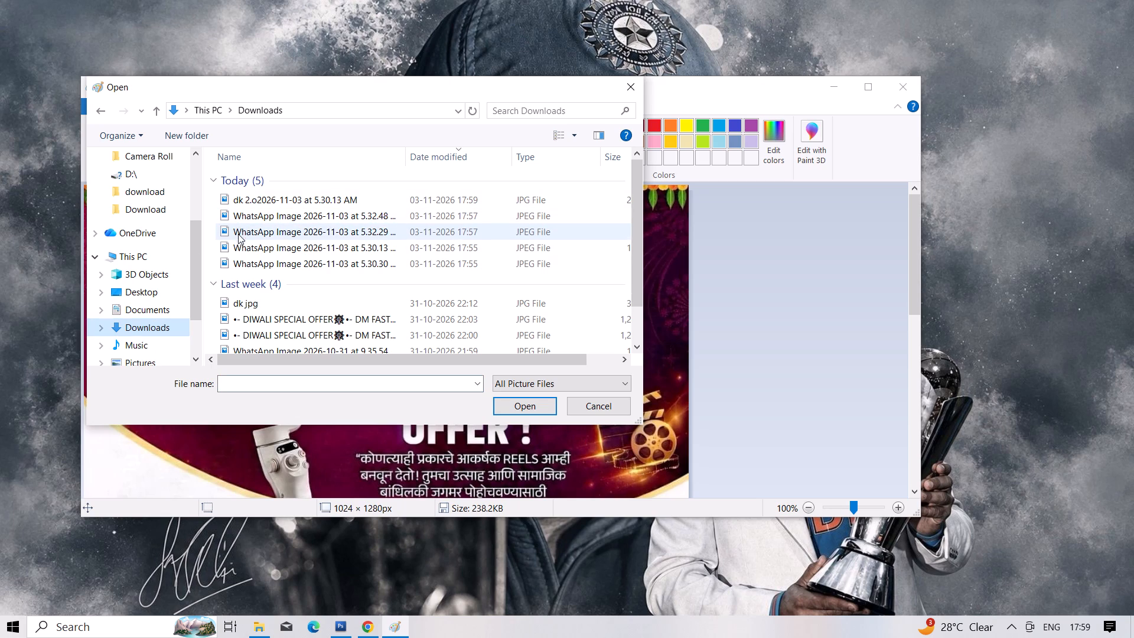
click(242, 266)
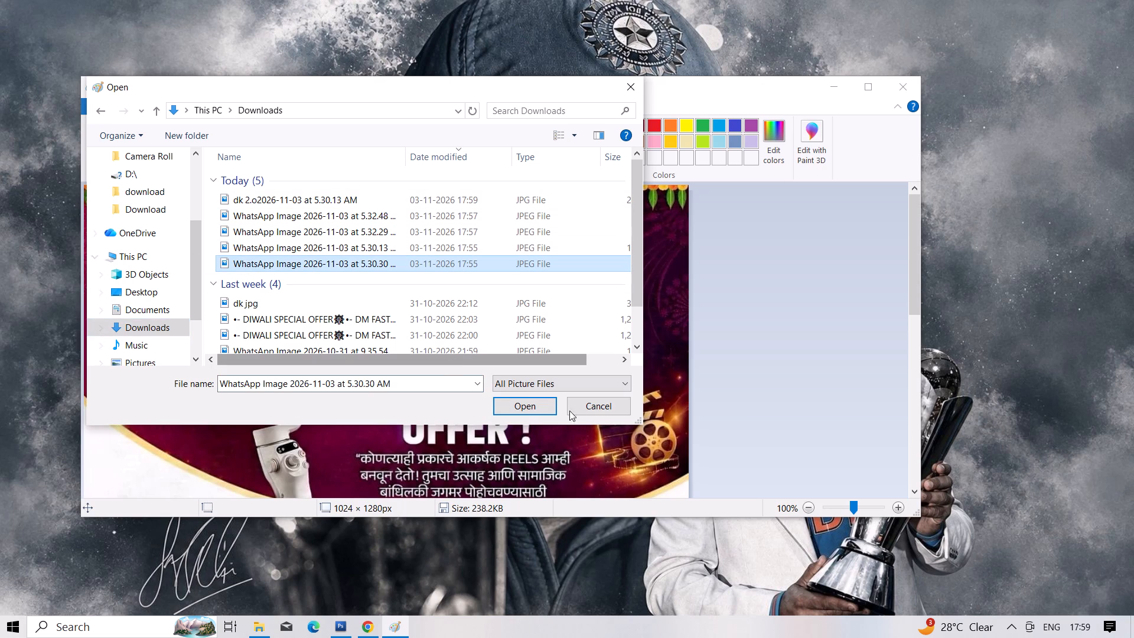
click(533, 406)
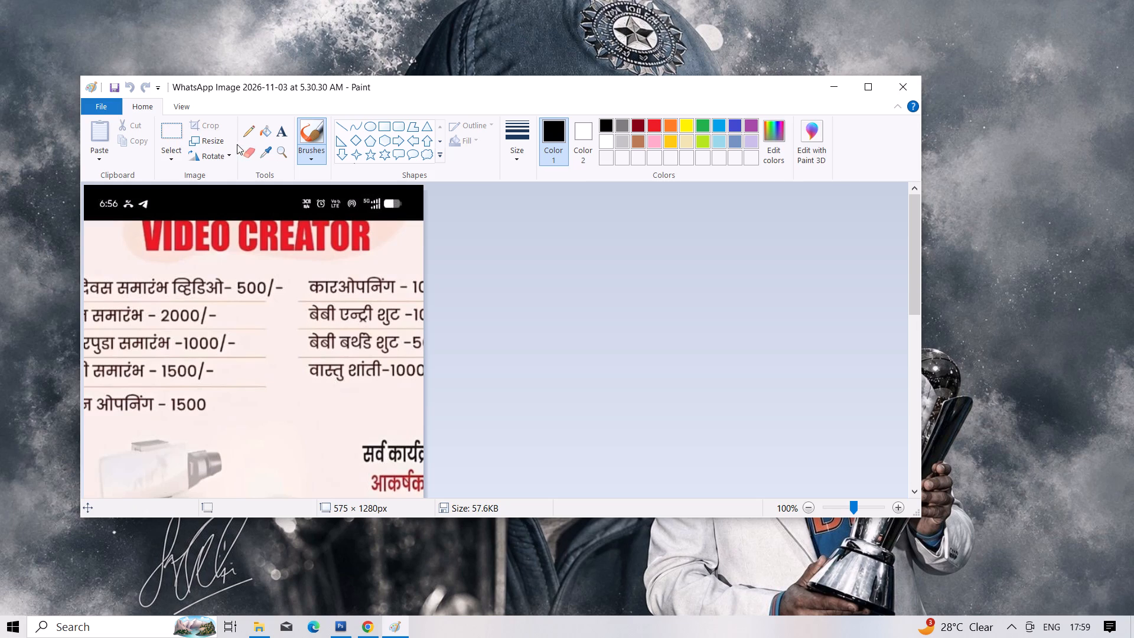
Try to crop the opened video creator screenshot inward from its upper corner beside the phone status bar.
click(262, 265)
double_click(208, 122)
click(413, 194)
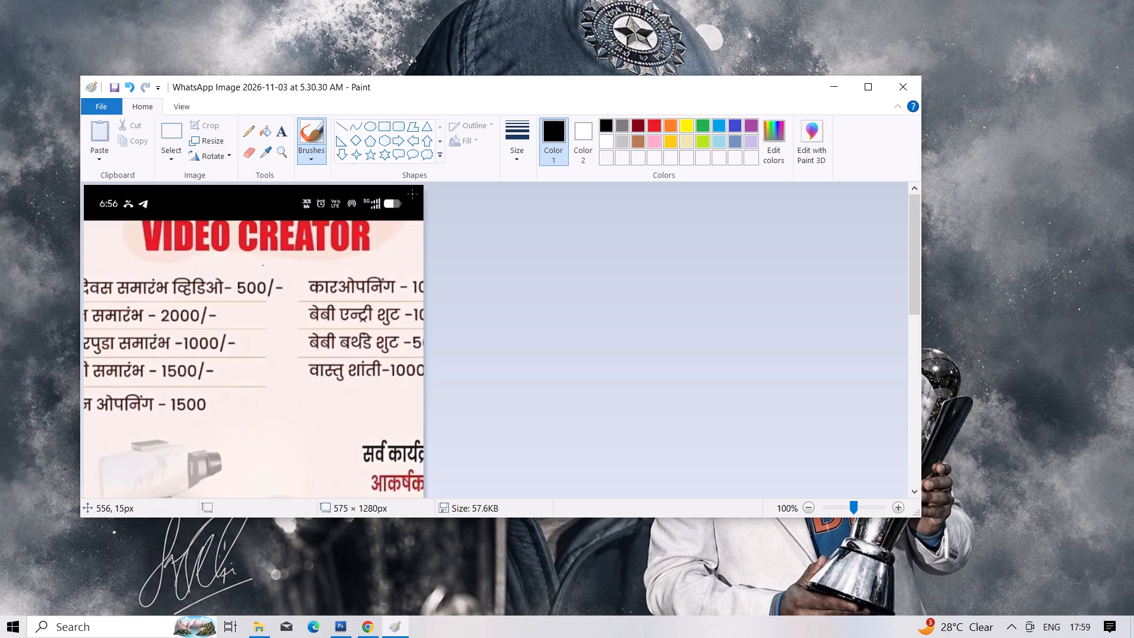
drag(423, 188, 389, 227)
click(140, 101)
triple_click(140, 101)
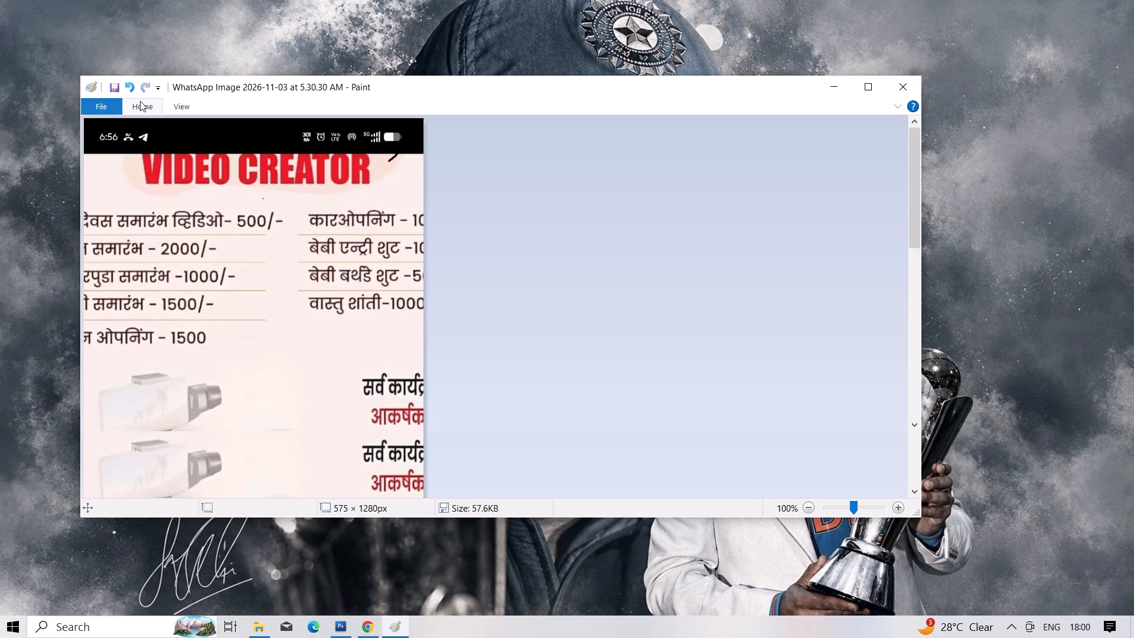
click(140, 101)
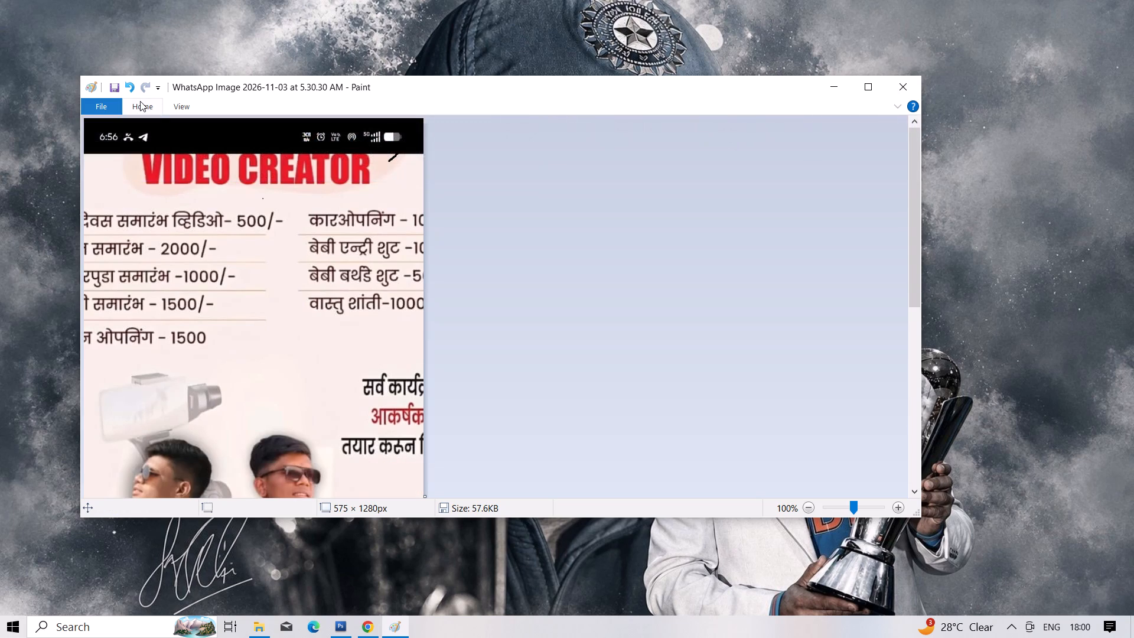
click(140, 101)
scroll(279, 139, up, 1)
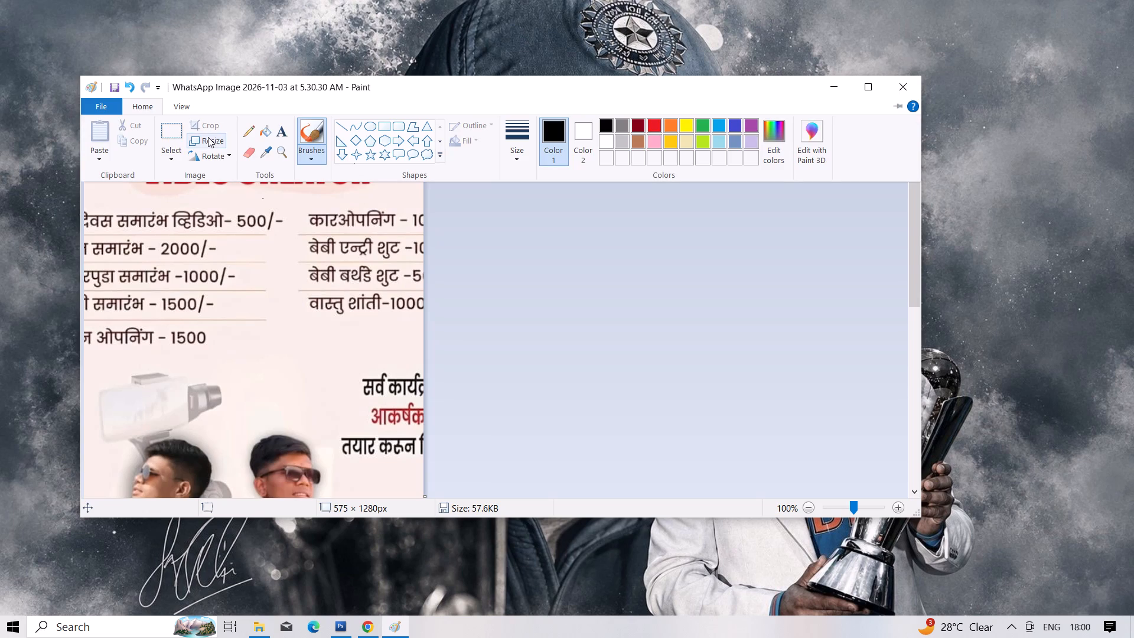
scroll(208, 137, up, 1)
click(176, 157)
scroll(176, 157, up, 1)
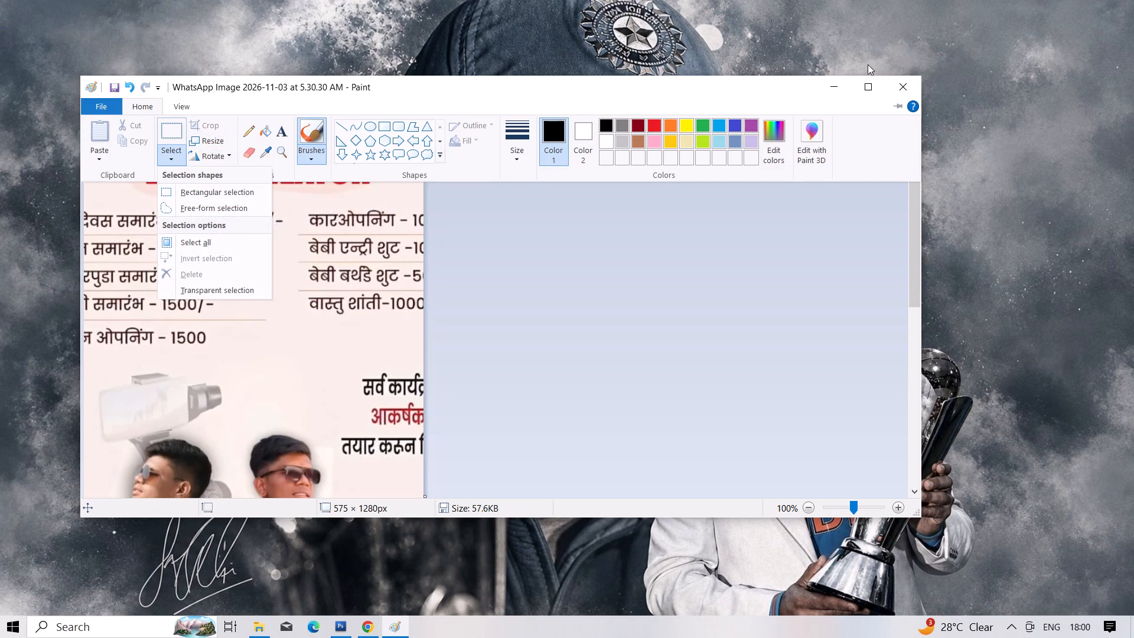
Maximize the window and erase rough strokes across the VIDEO CREATOR heading and the first price lines with the Eraser.
click(866, 85)
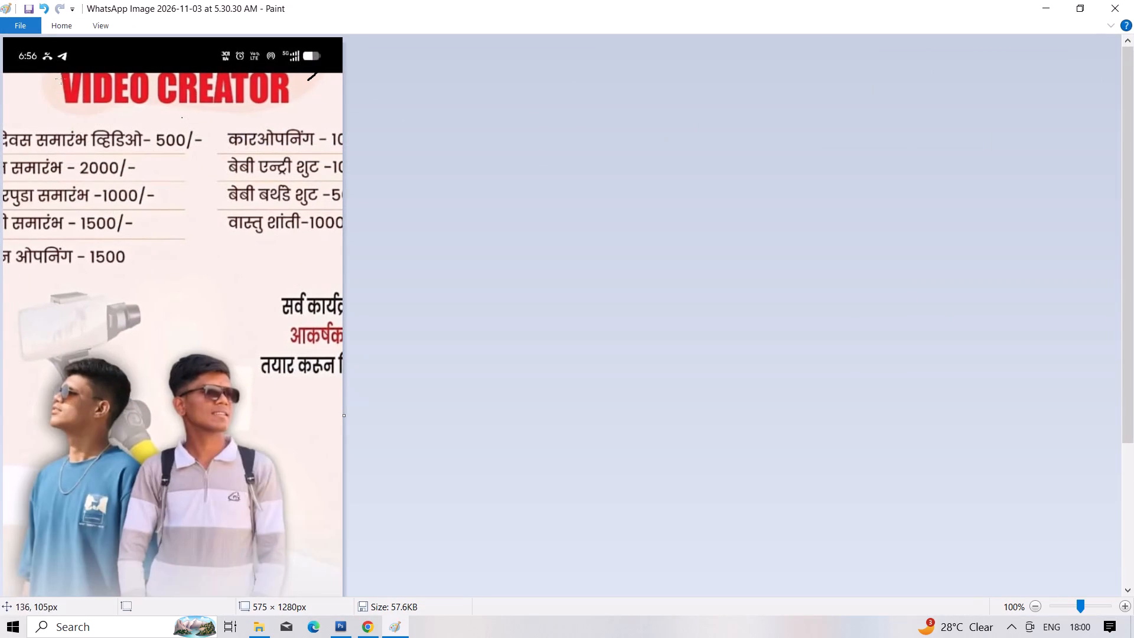
click(63, 24)
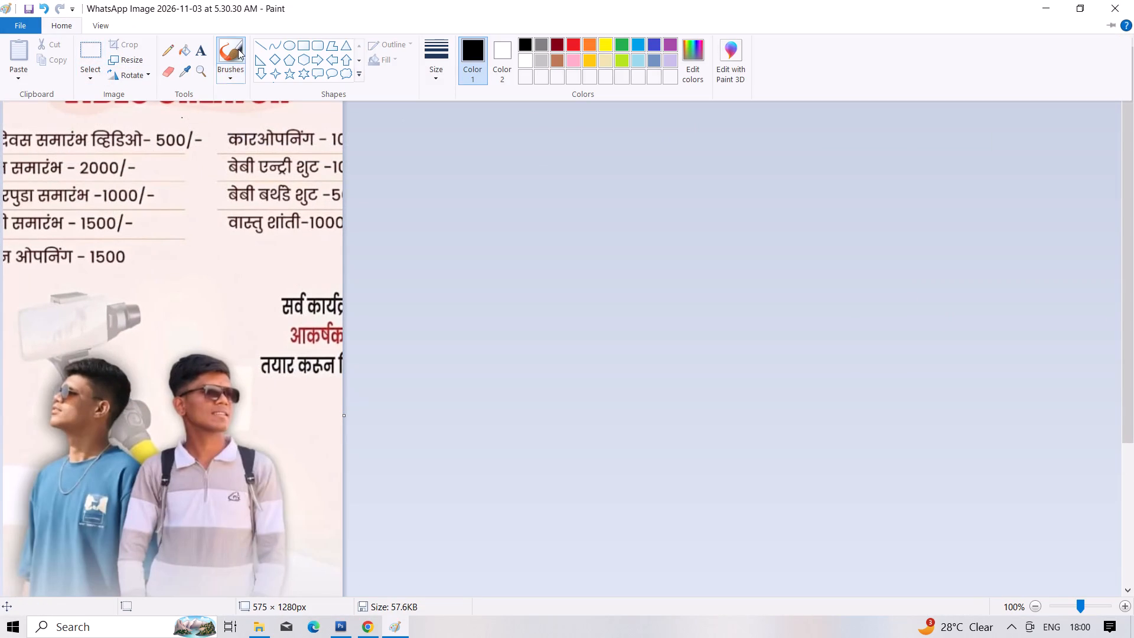
scroll(200, 146, down, 1)
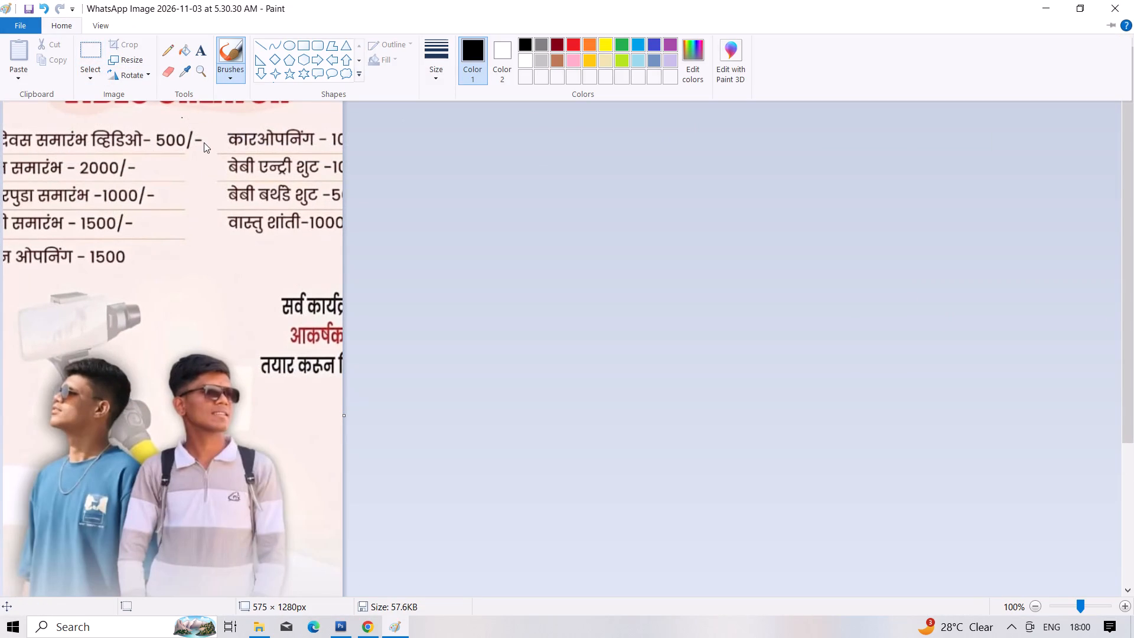
scroll(204, 142, down, 1)
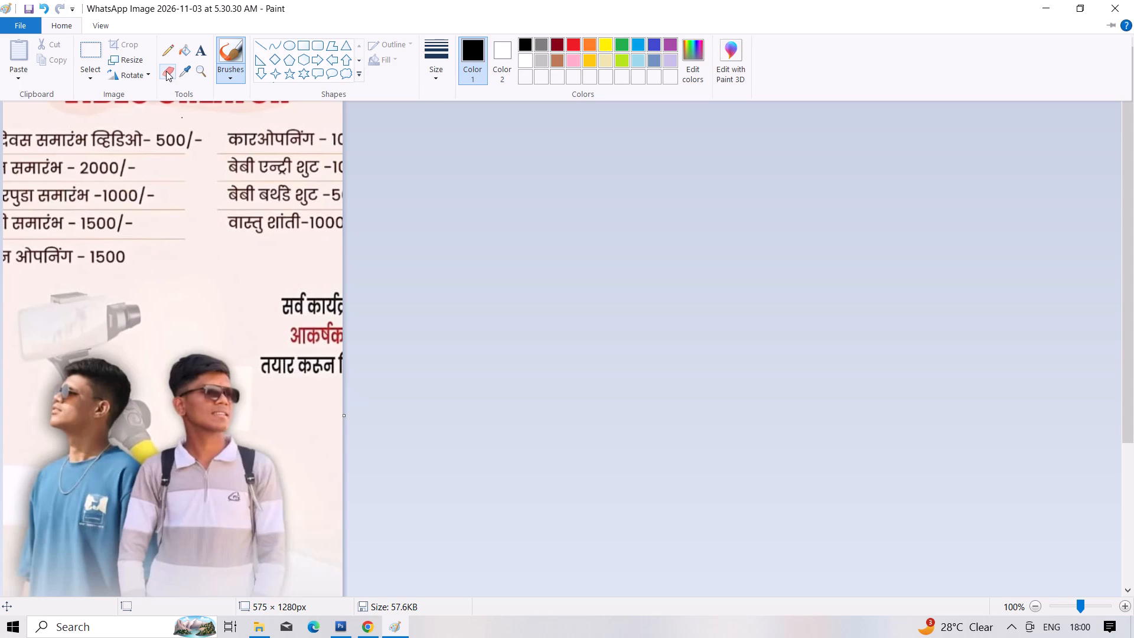
click(166, 71)
drag(232, 104, 221, 104)
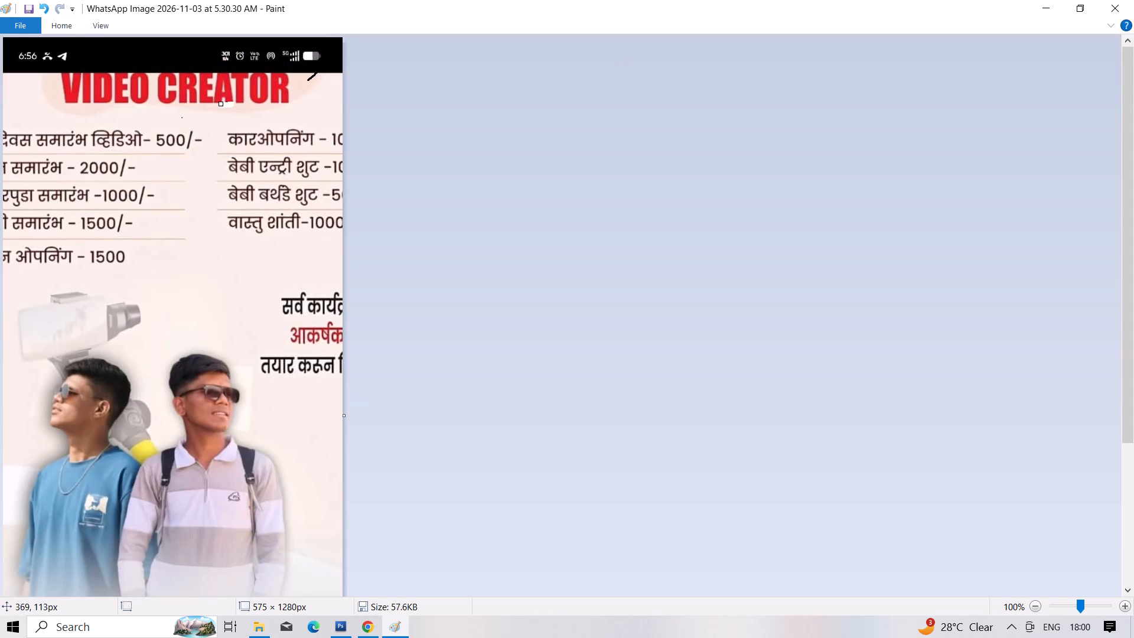
drag(221, 104, 46, 144)
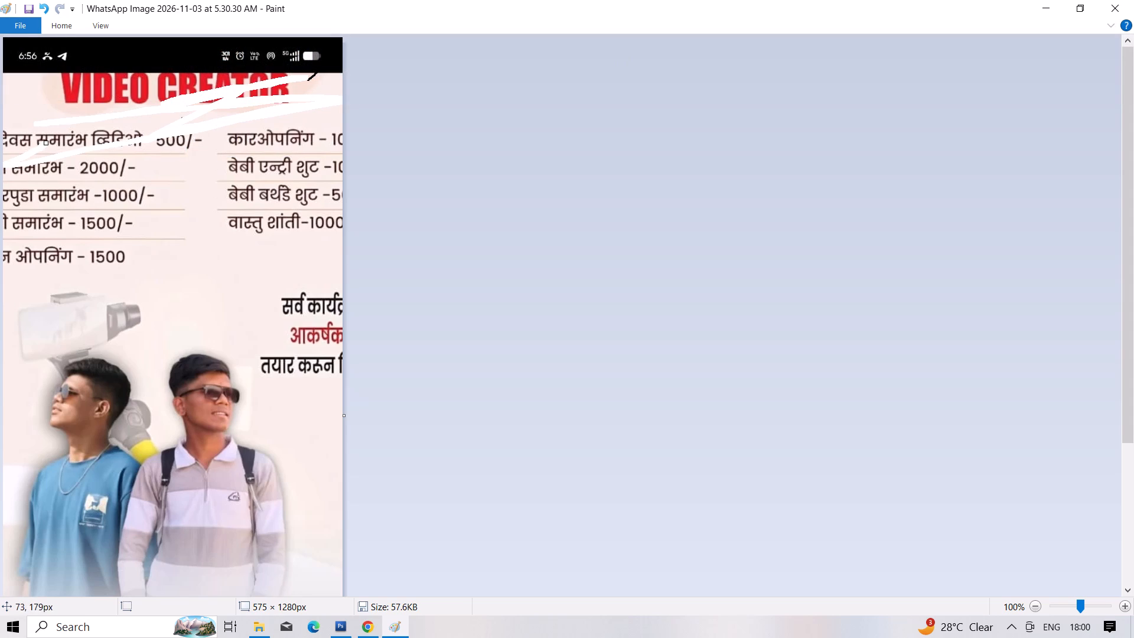
drag(45, 143, 35, 140)
click(0, 259)
Enlarge the Eraser to a much bigger square and wipe out the phone status bar, VIDEO CREATOR heading and uppermost price lines.
click(52, 25)
click(165, 72)
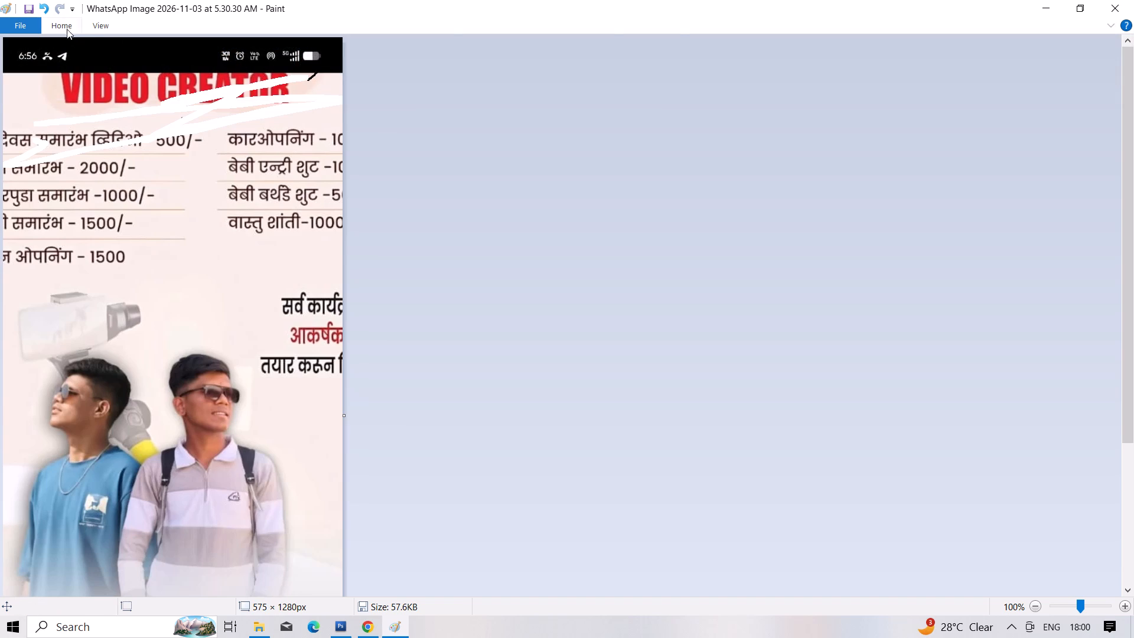
click(65, 27)
click(165, 75)
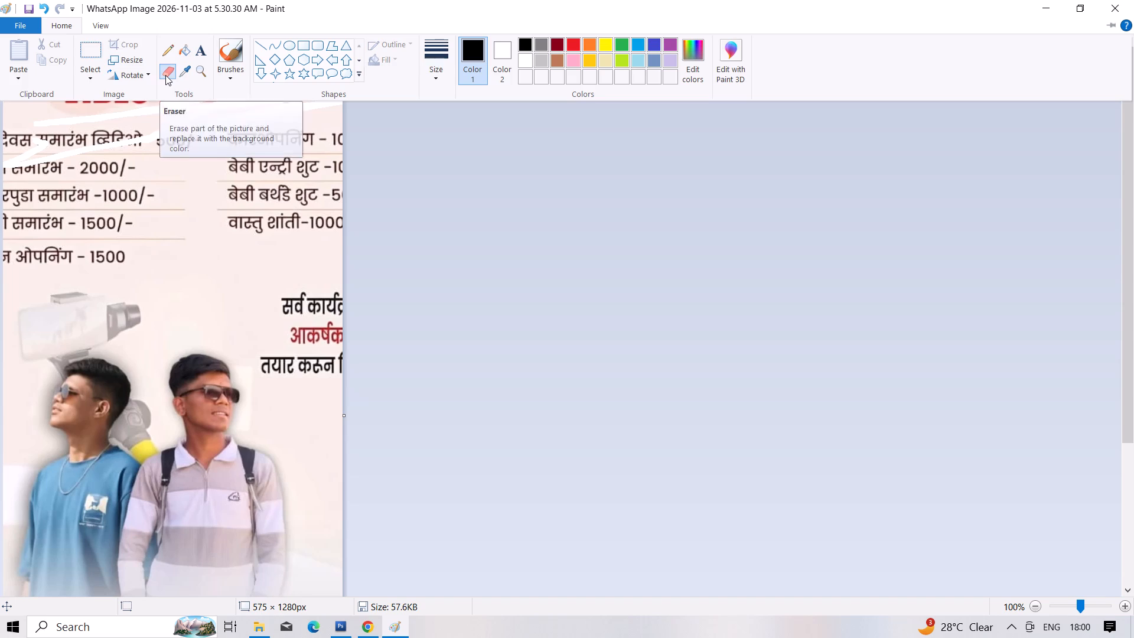
click(165, 75)
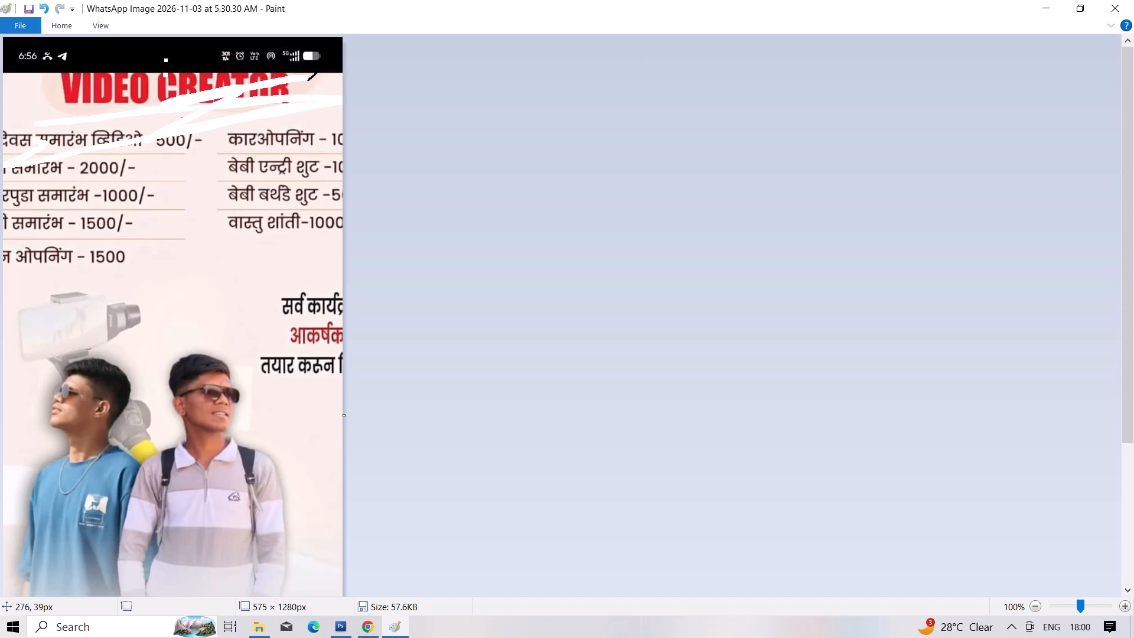
click(60, 27)
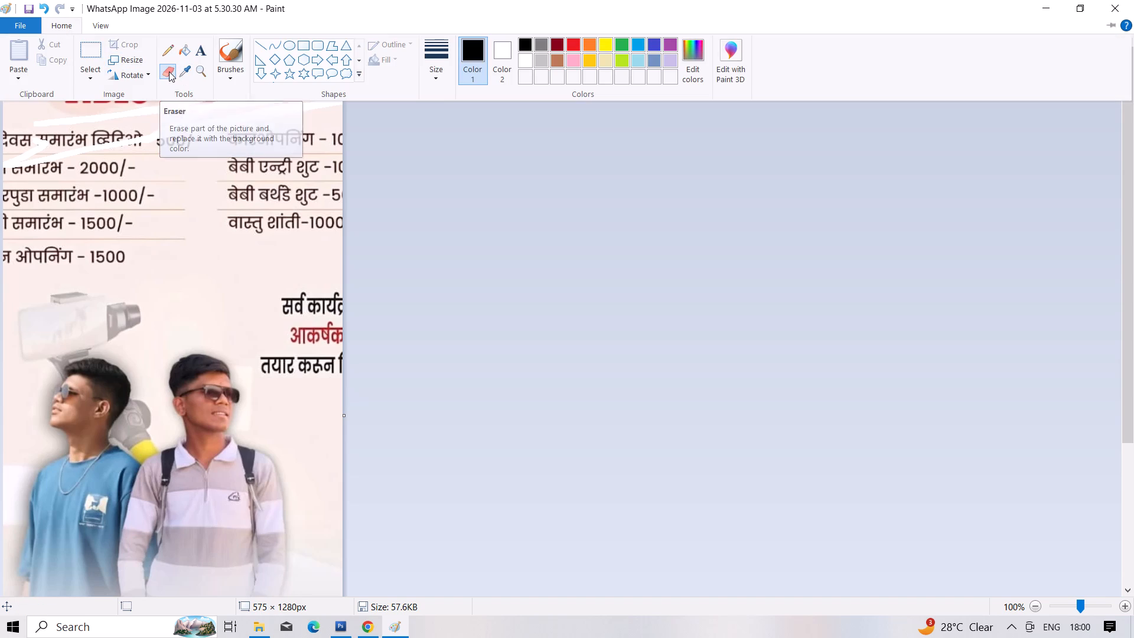
key(ctrl+plus)
key(plus)
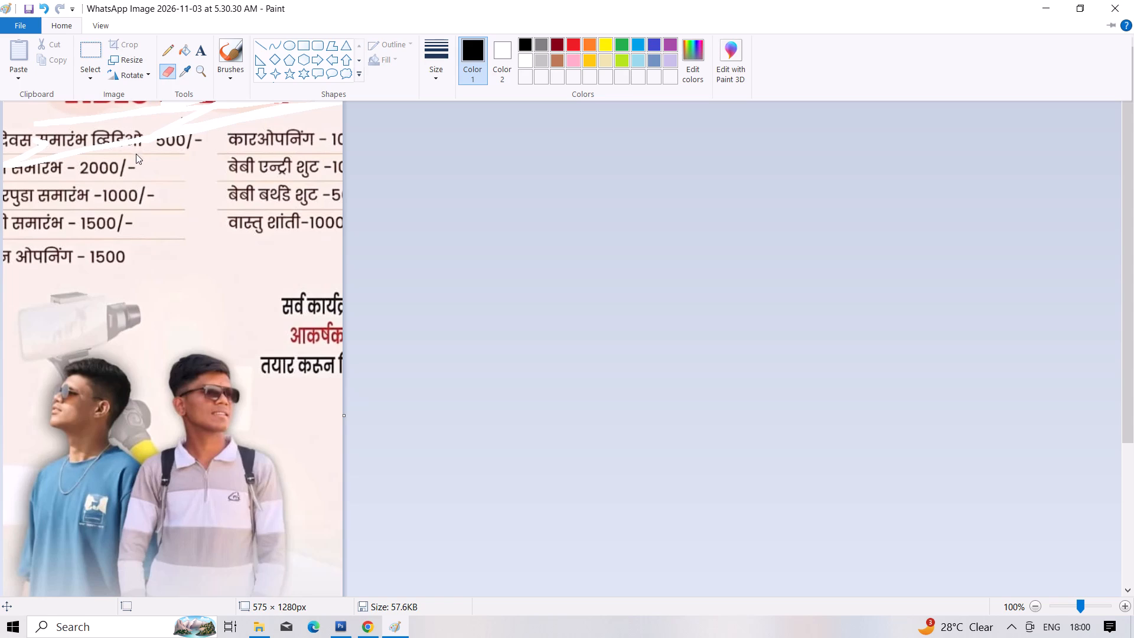
click(173, 70)
key(ctrl+shift+plus)
key(ctrl+shift+plus)
key(ctrl+shift+plus)
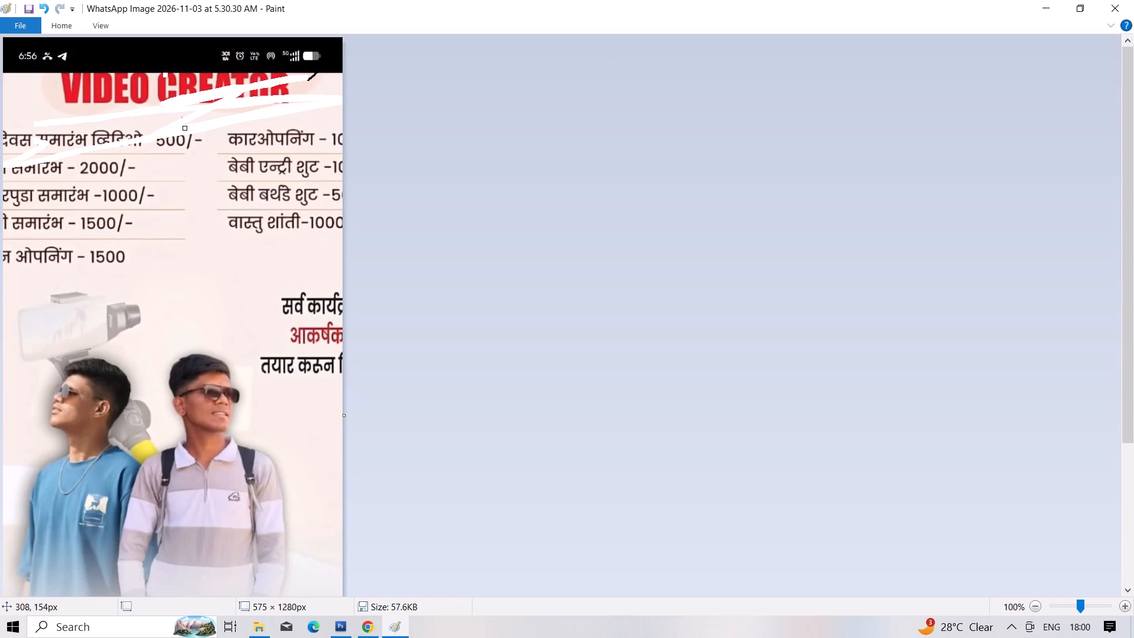
key(ctrl+shift+plus)
text(++)
key(ctrl+plus)
key(ctrl+plus)
key(ctrl+plus)
key(ctrl+plus)
key(ctrl+plus)
key(ctrl+plus)
key(ctrl+plus)
key(ctrl+plus)
key(ctrl+plus)
key(ctrl+plus)
key(ctrl+plus)
key(ctrl+plus)
key(ctrl+plus)
key(ctrl+plus)
key(ctrl+plus)
key(ctrl+plus)
key(ctrl+plus)
key(ctrl+plus)
key(ctrl+plus)
key(ctrl+plus)
key(ctrl+plus)
key(ctrl+plus)
key(ctrl+plus)
key(ctrl+plus)
key(ctrl+plus)
drag(185, 128, 383, 121)
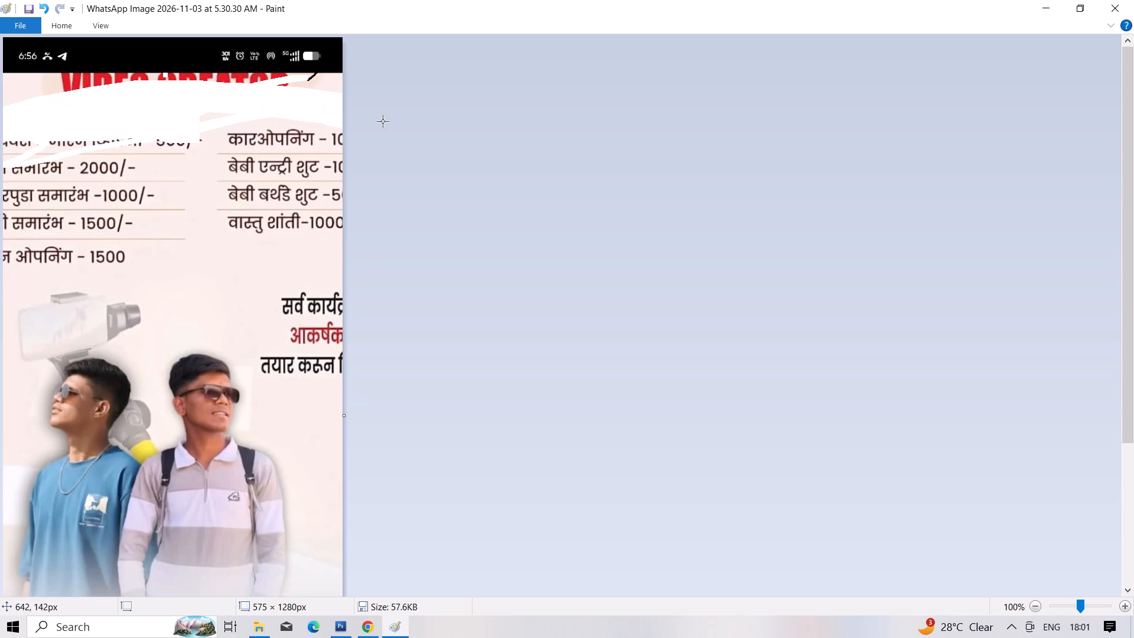
drag(383, 121, 295, 50)
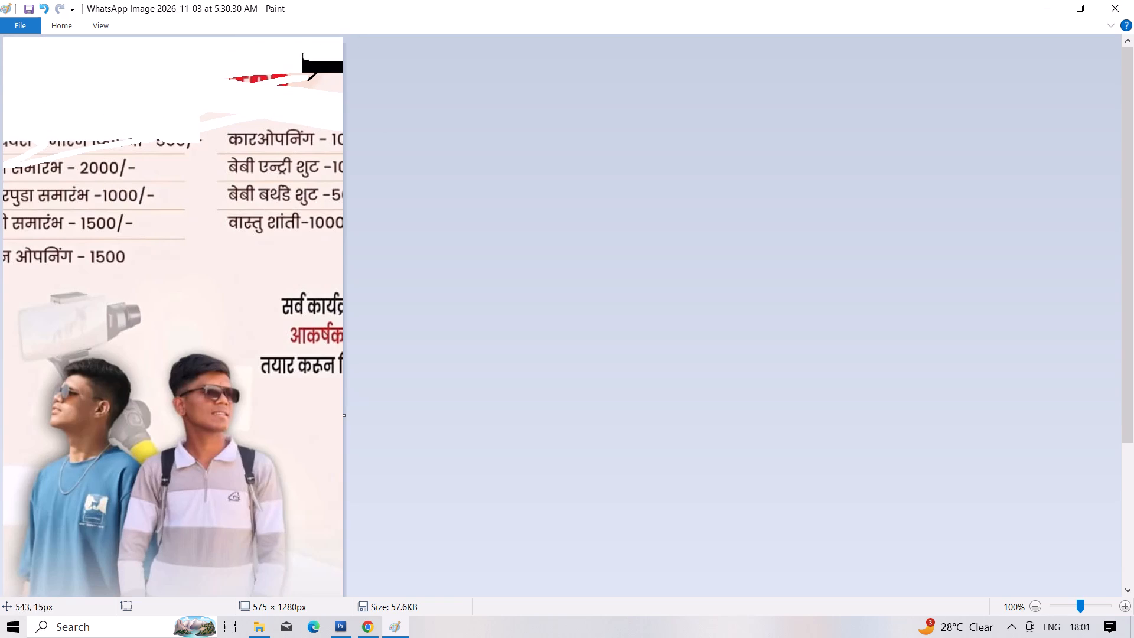
drag(295, 50, 454, 109)
drag(390, 118, 73, 151)
drag(21, 154, 284, 144)
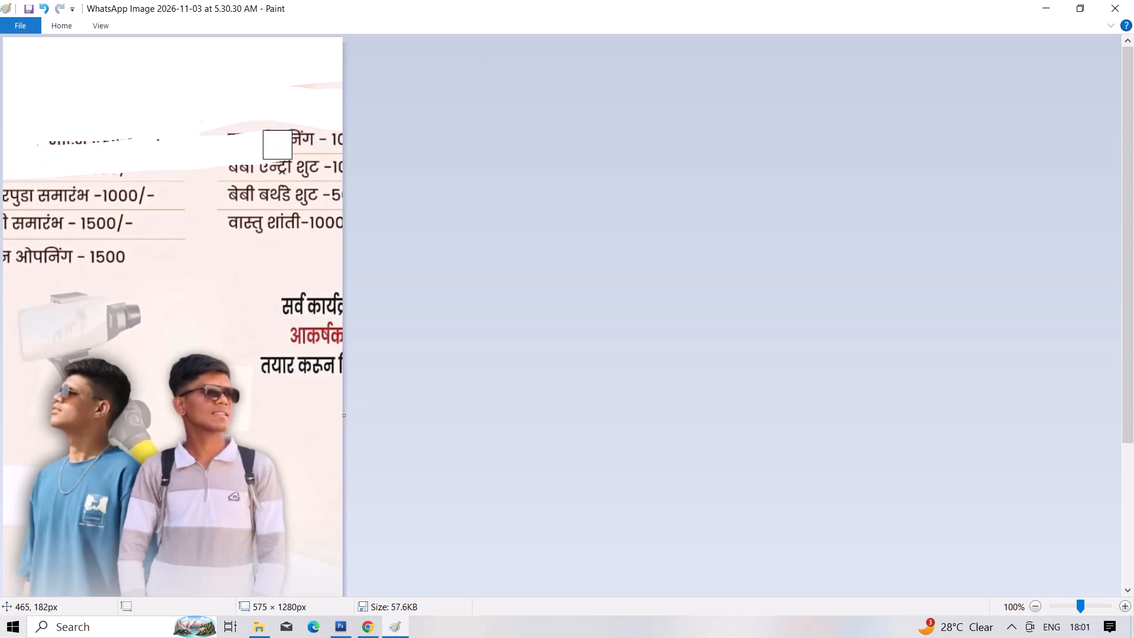
drag(284, 144, 233, 122)
drag(302, 105, 133, 111)
drag(151, 110, 268, 119)
drag(304, 121, 315, 122)
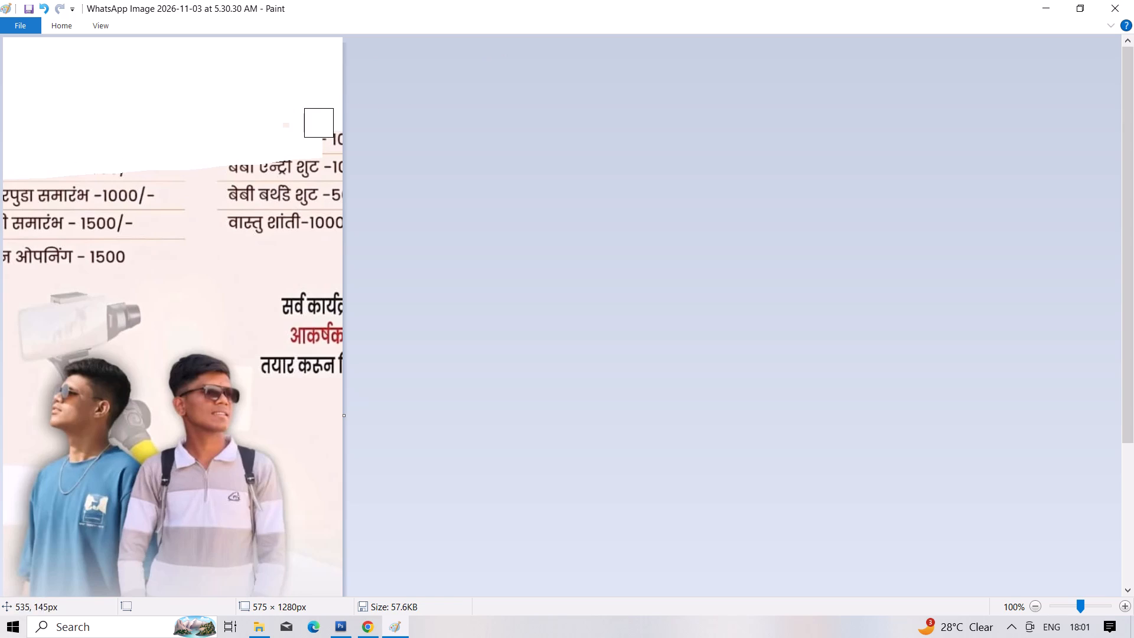
drag(347, 134, 328, 159)
drag(328, 159, 326, 134)
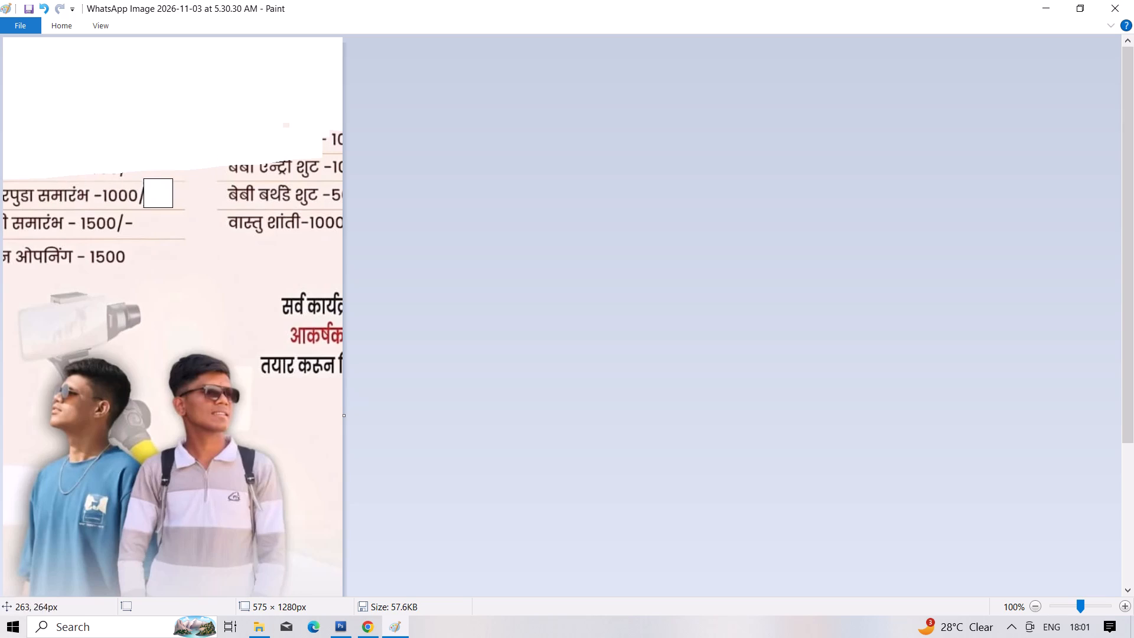
Erase the remaining price lines in both columns, down to and including the 1500 opening entry above the camera graphic.
drag(142, 194, 164, 177)
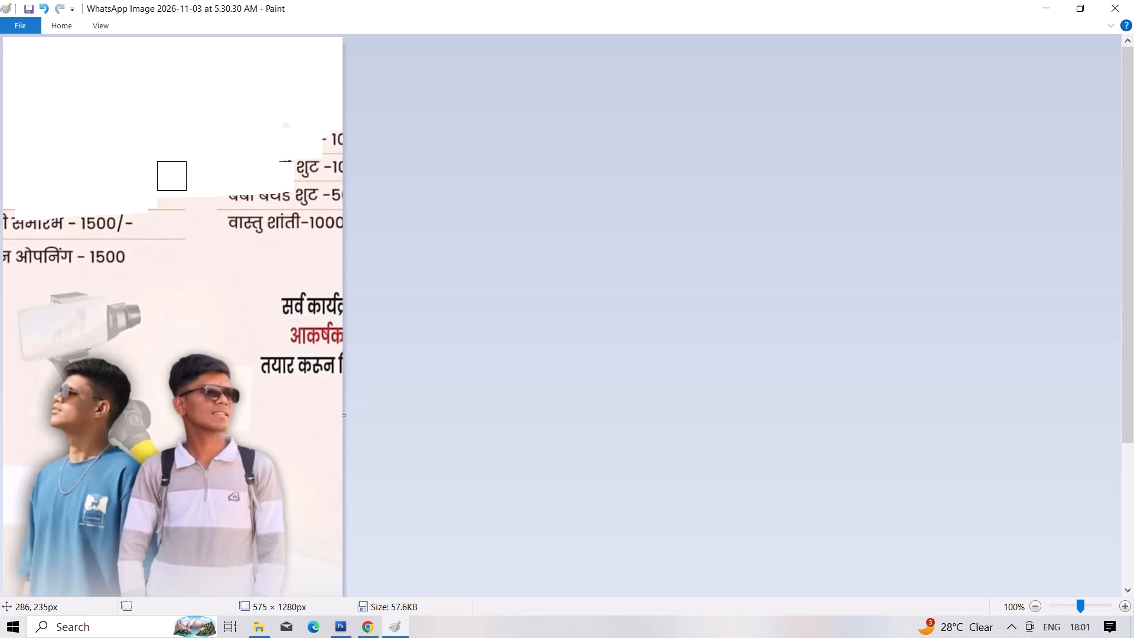
drag(164, 177, 486, 143)
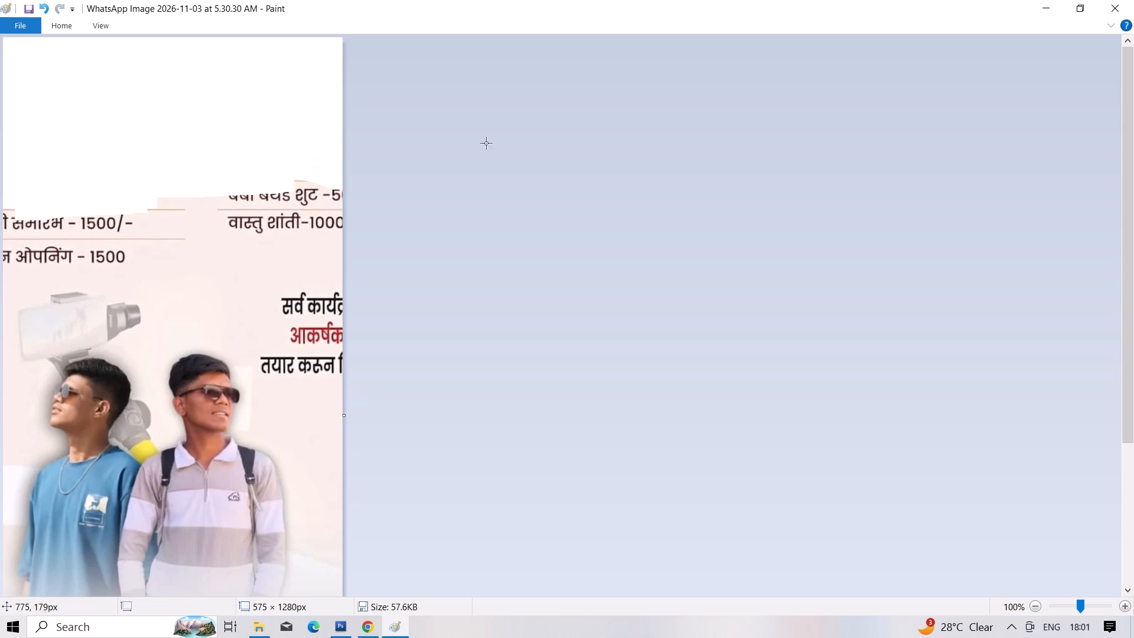
drag(486, 143, 136, 214)
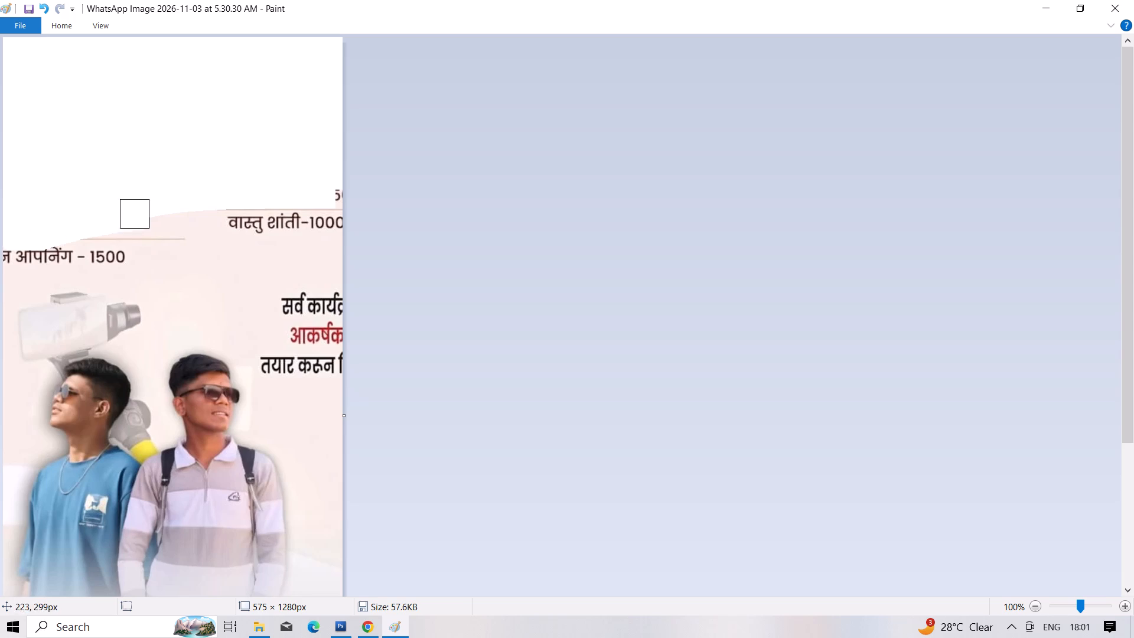
drag(136, 214, 321, 242)
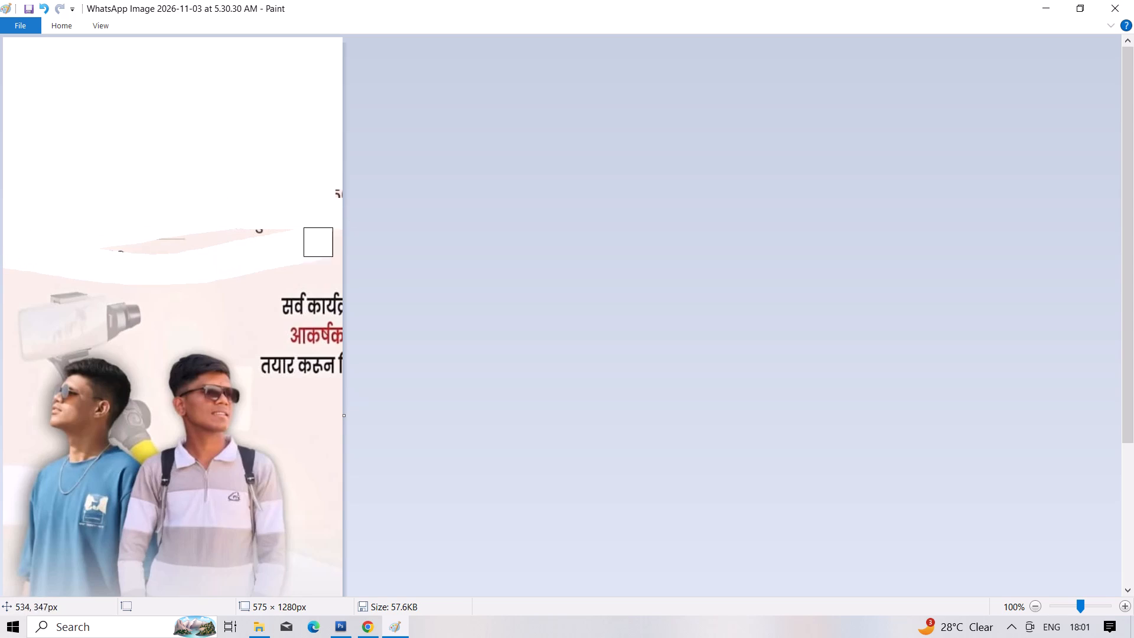
drag(321, 242, 343, 264)
Erase the three-line Marathi text beside the two men and the pink strip across the top of the camera graphic.
drag(343, 264, 275, 349)
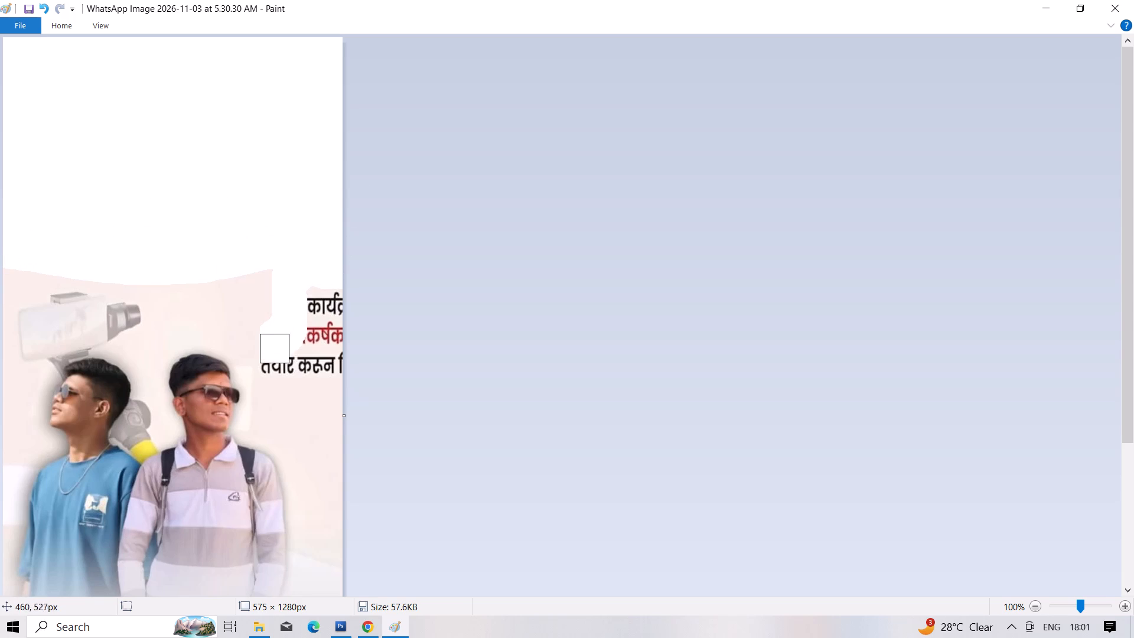
drag(275, 349, 262, 300)
drag(262, 300, 30, 281)
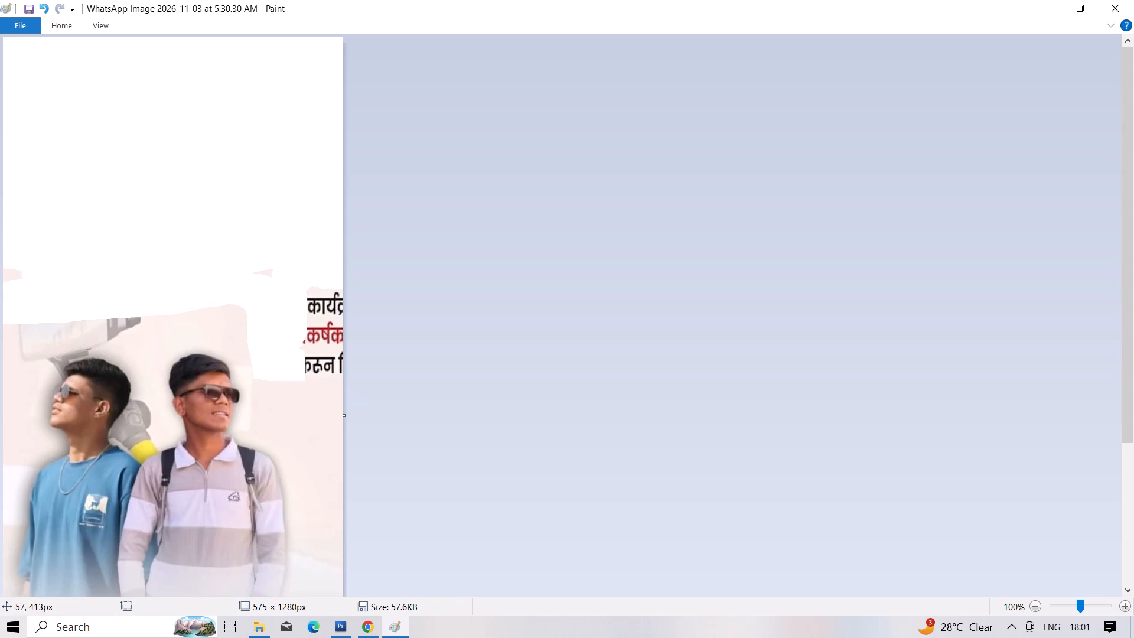
drag(30, 281, 330, 342)
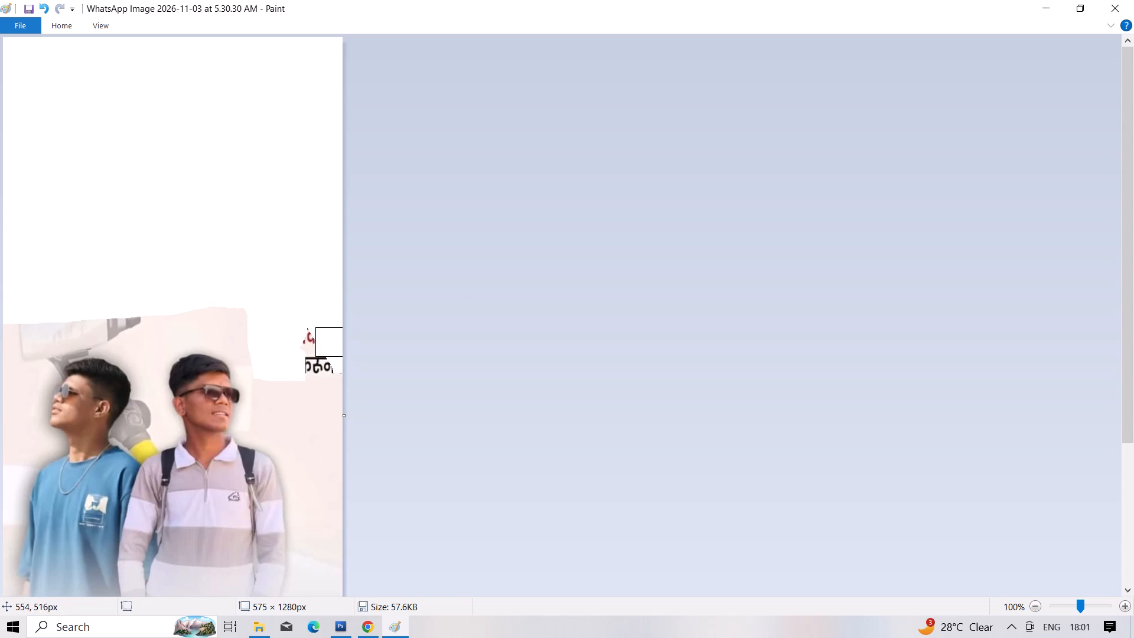
drag(330, 342, 326, 363)
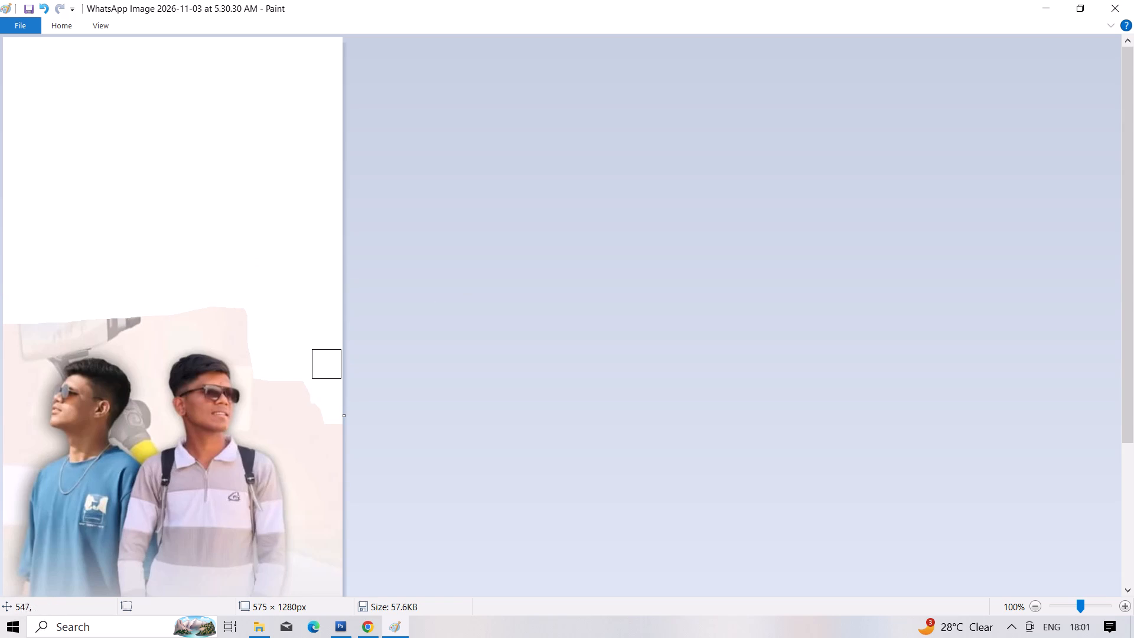
Erase more of the faded camera graphic and trim the pink background above the two men's heads.
drag(326, 363, 143, 297)
drag(143, 297, 190, 321)
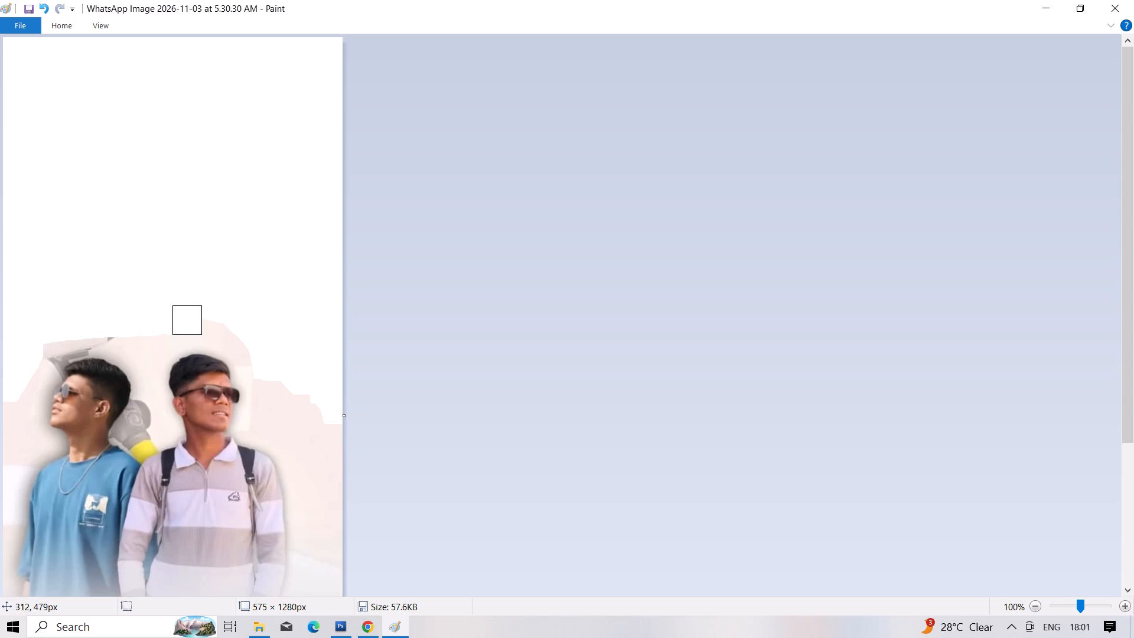
drag(190, 321, 345, 393)
Save the erased flyer image under its existing file name.
click(28, 6)
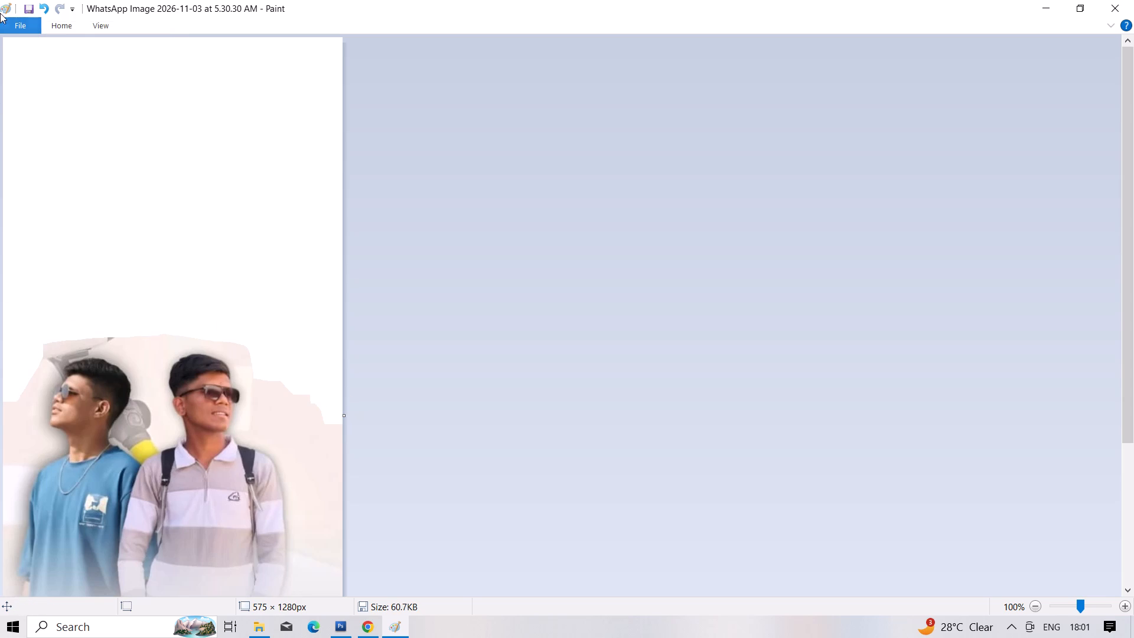
drag(20, 12, 25, 5)
double_click(25, 5)
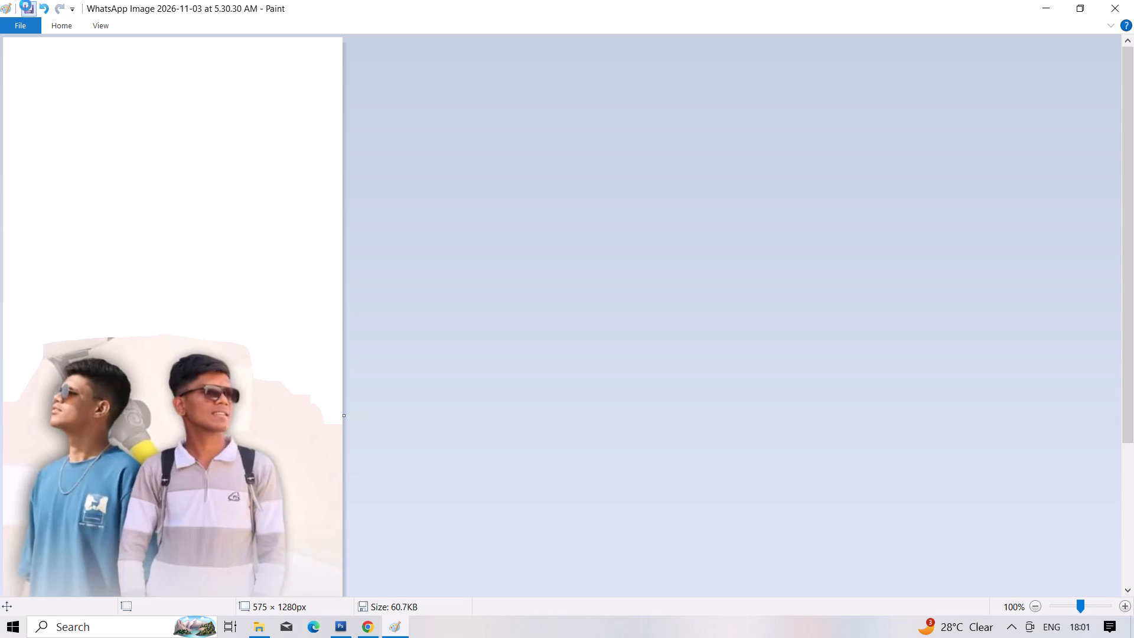
click(25, 5)
Save a copy of the erased flyer in Downloads as a JPEG named "raw Image 2026-11-03 at 5.30.30 AM".
click(56, 19)
click(4, 22)
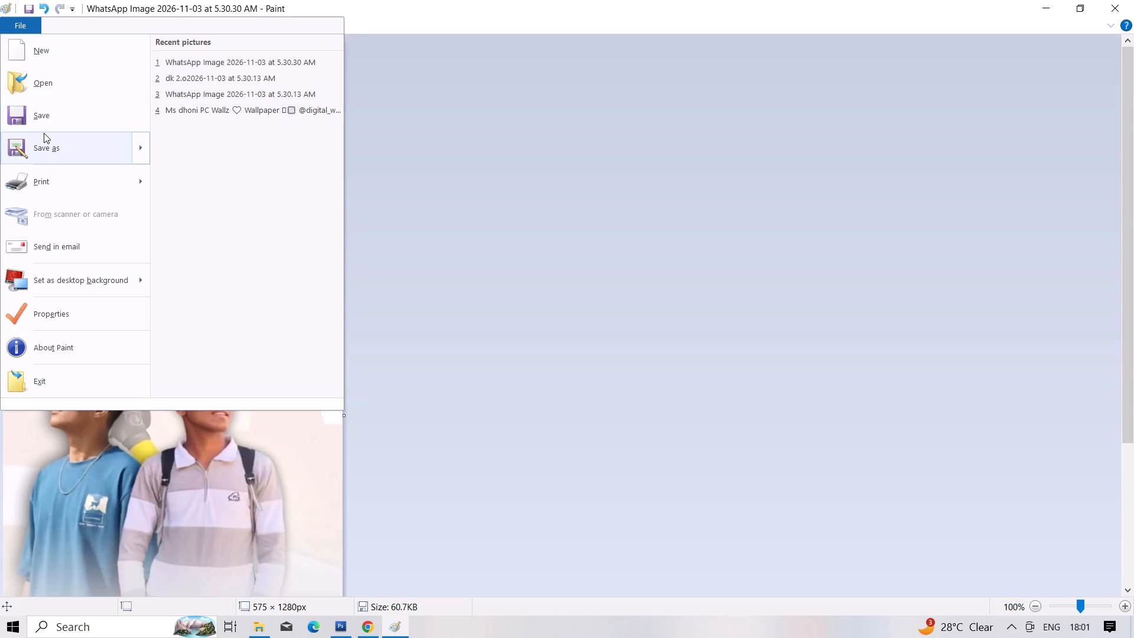
click(44, 133)
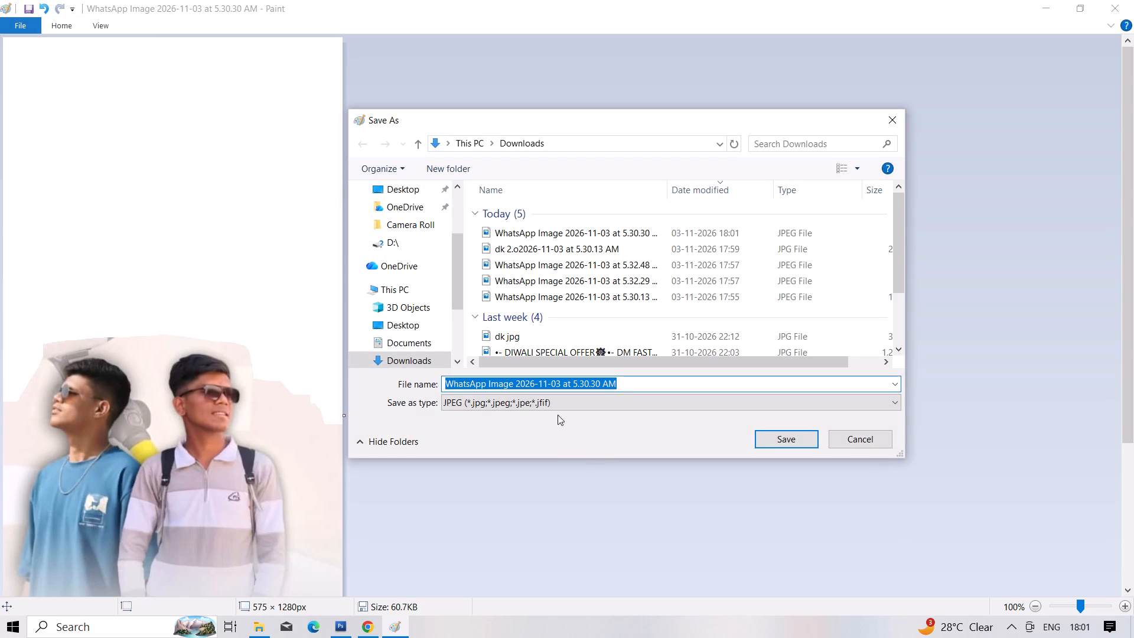
click(487, 383)
key(BackSpace)
key(BackSpace)
key(BackSpace)
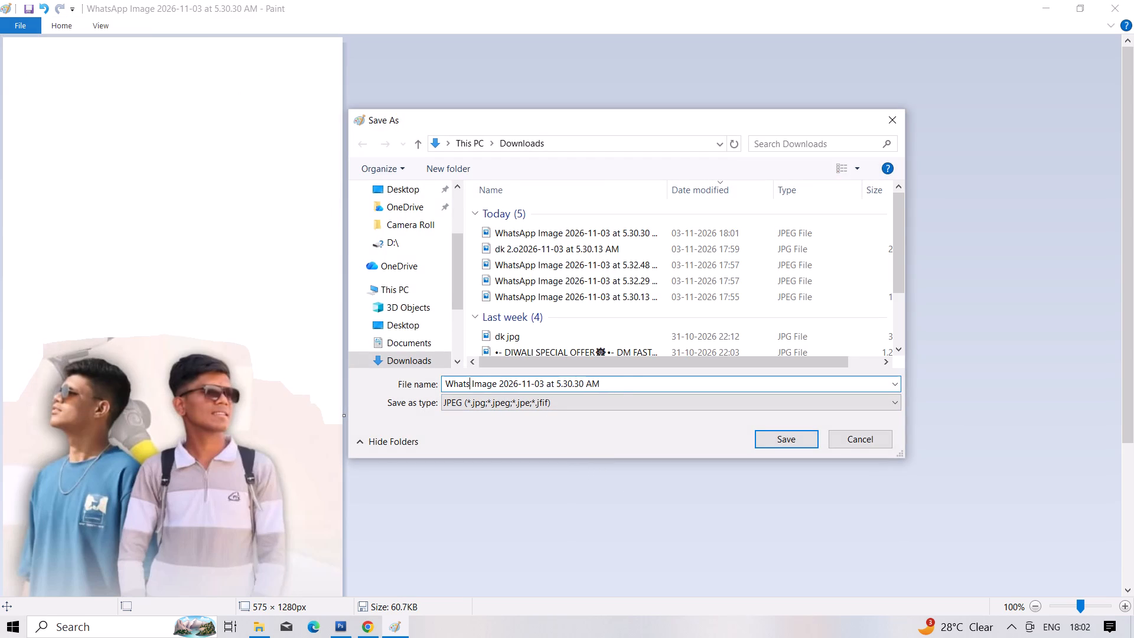
key(BackSpace)
key(BackSpace)
key(BackSpace)
key(BackSpace)
key(BackSpace)
key(BackSpace)
key(BackSpace)
key(BackSpace)
key(BackSpace)
key(BackSpace)
key(BackSpace)
key(BackSpace)
key(BackSpace)
key(BackSpace)
key(BackSpace)
text(raw)
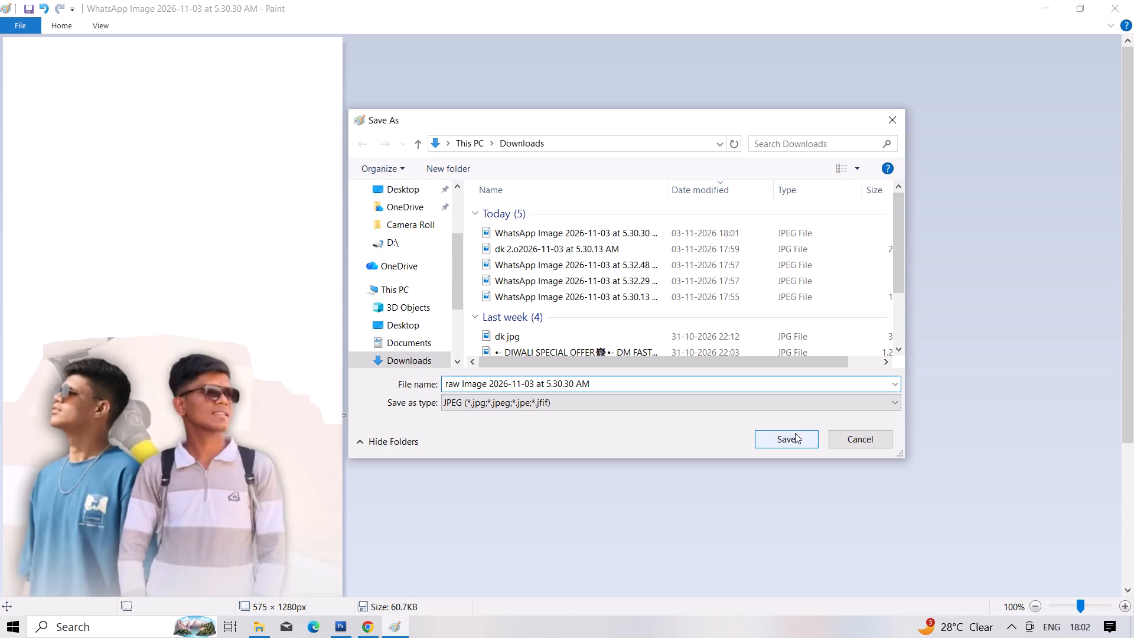
click(795, 433)
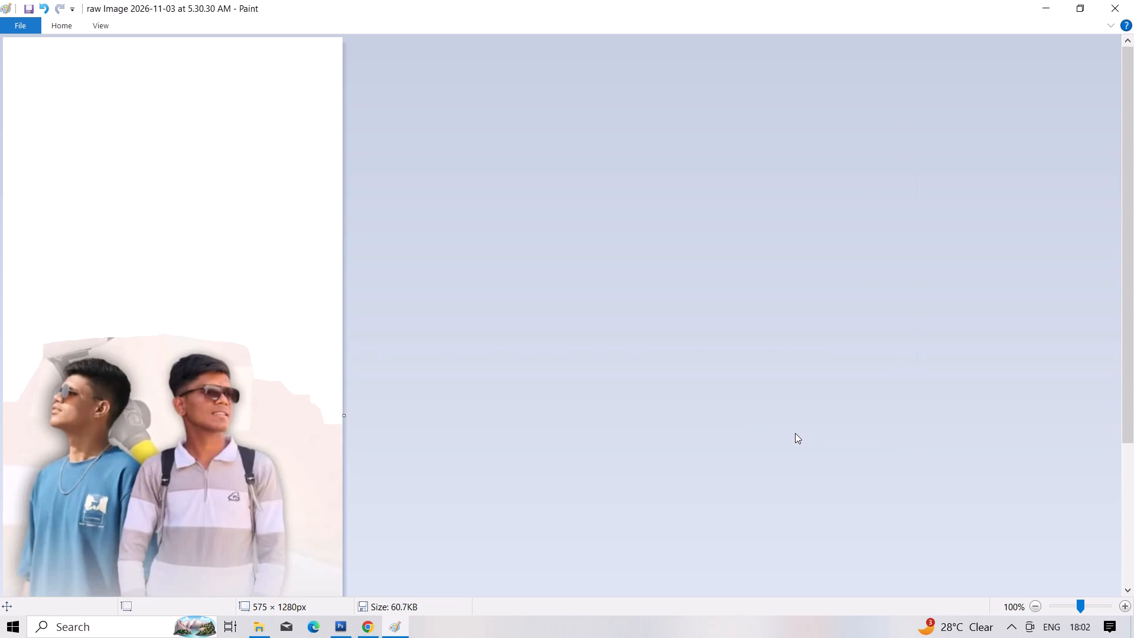
Switch to Photoshop and open the image "dk 2.o2026-11-03 at 5.30.13 AM" from Downloads.
click(343, 629)
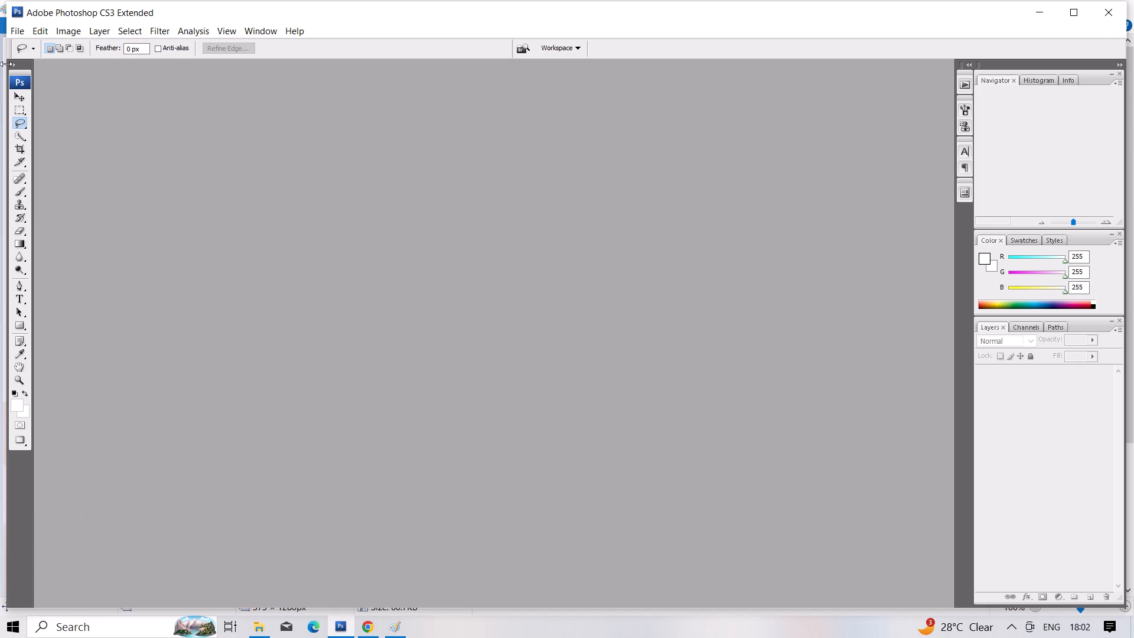
click(12, 32)
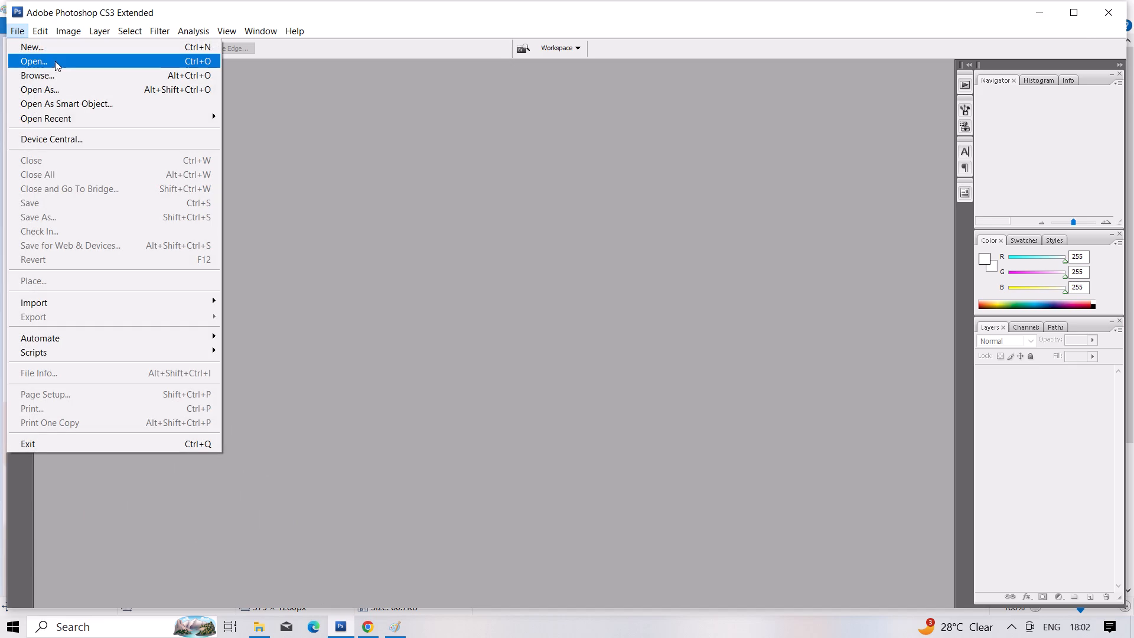
click(56, 64)
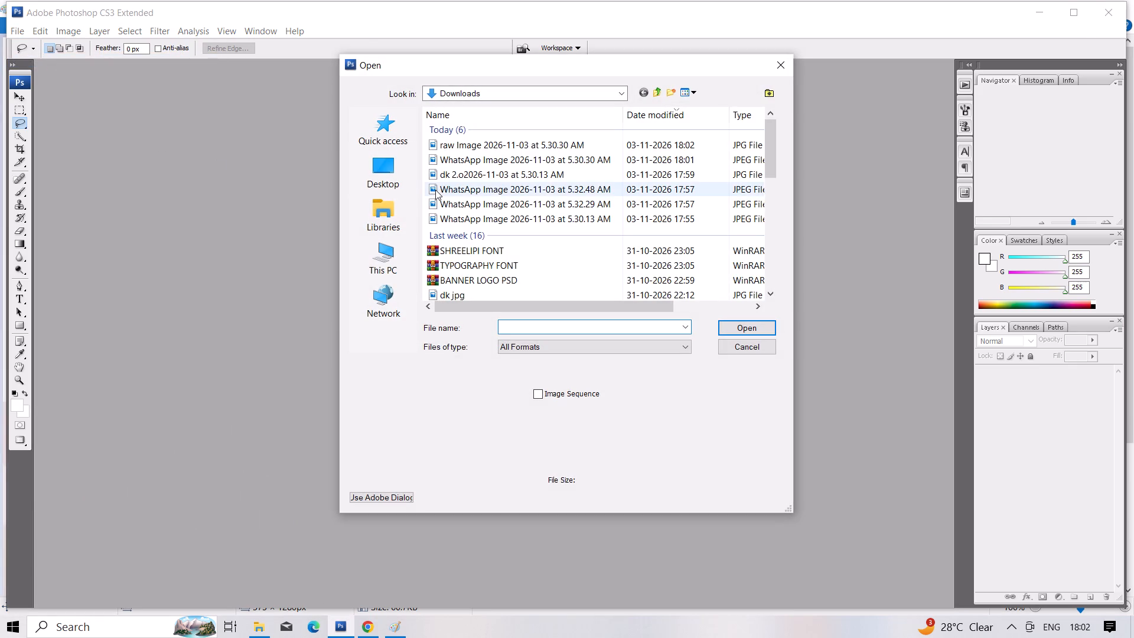
click(487, 182)
click(492, 168)
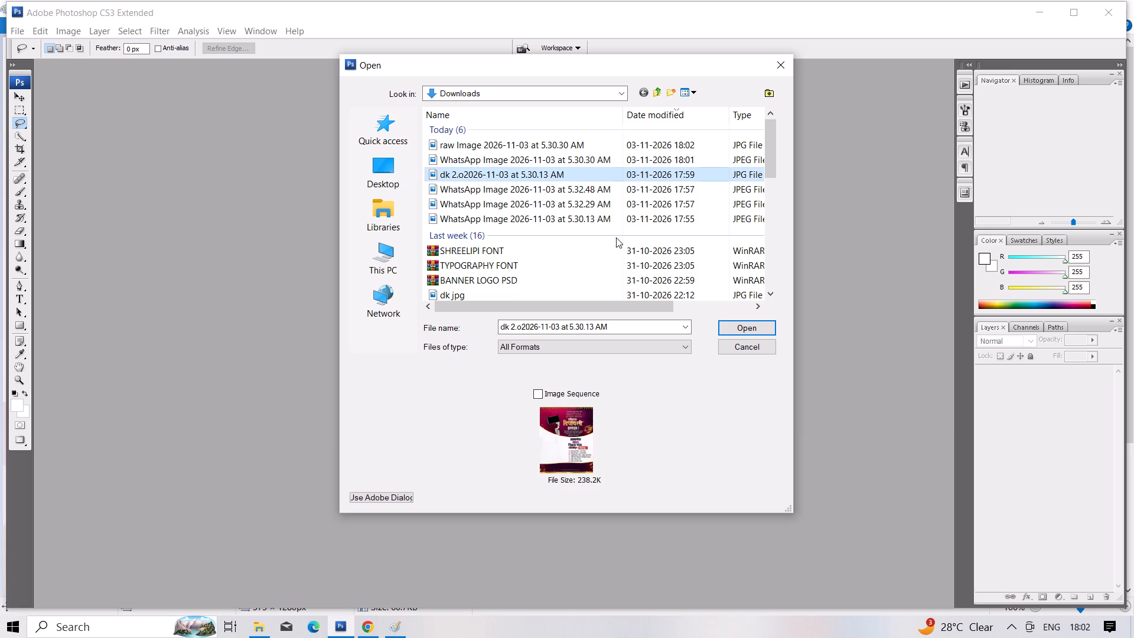
click(748, 324)
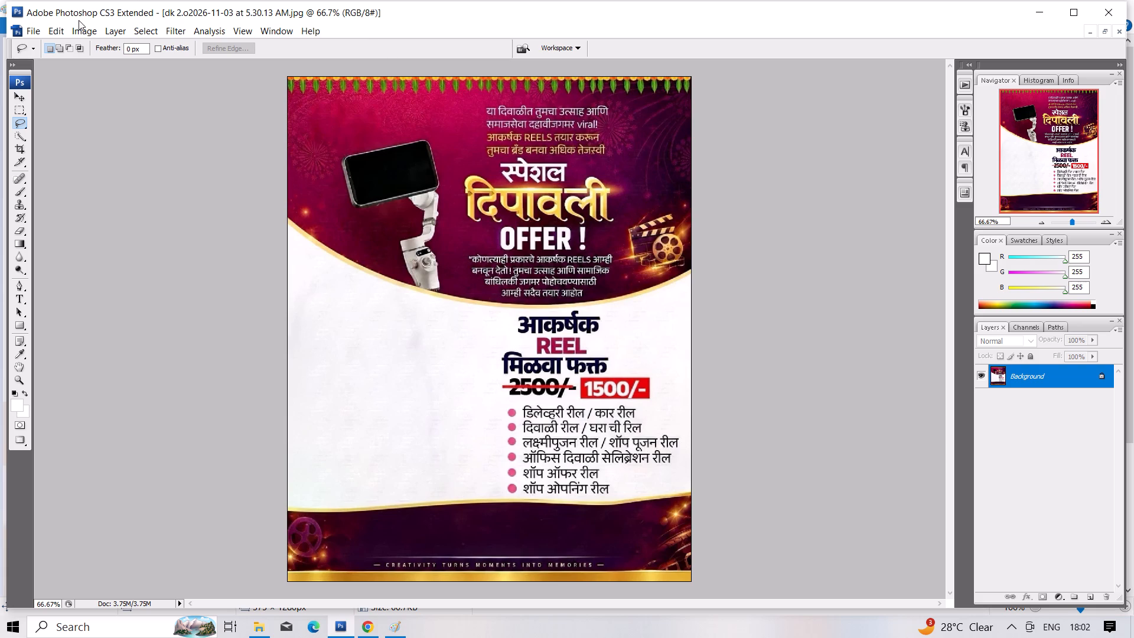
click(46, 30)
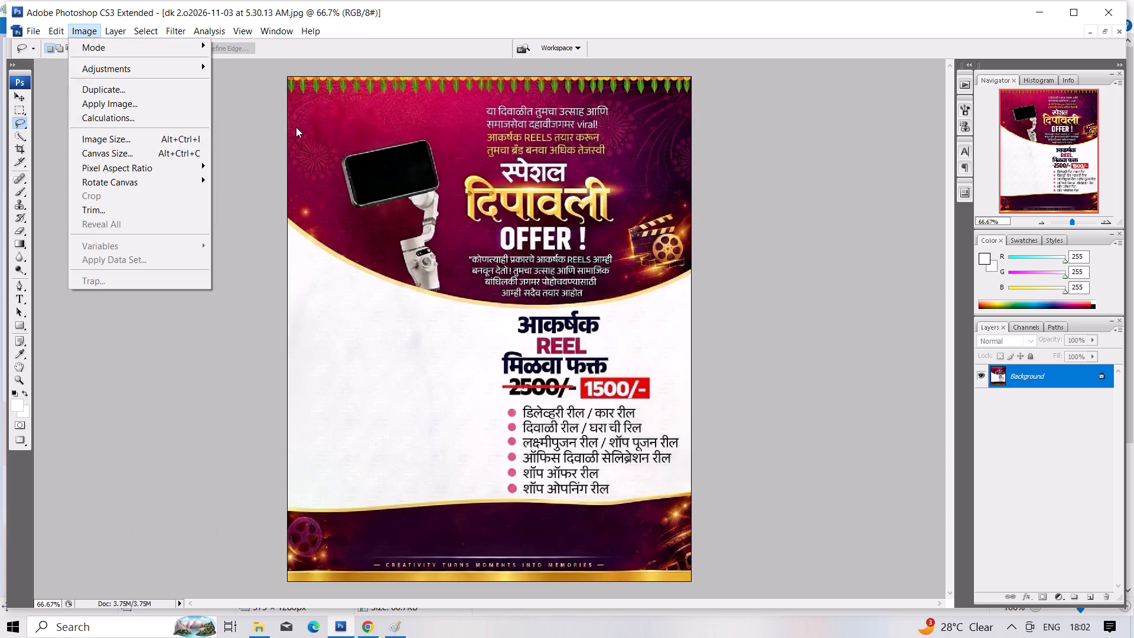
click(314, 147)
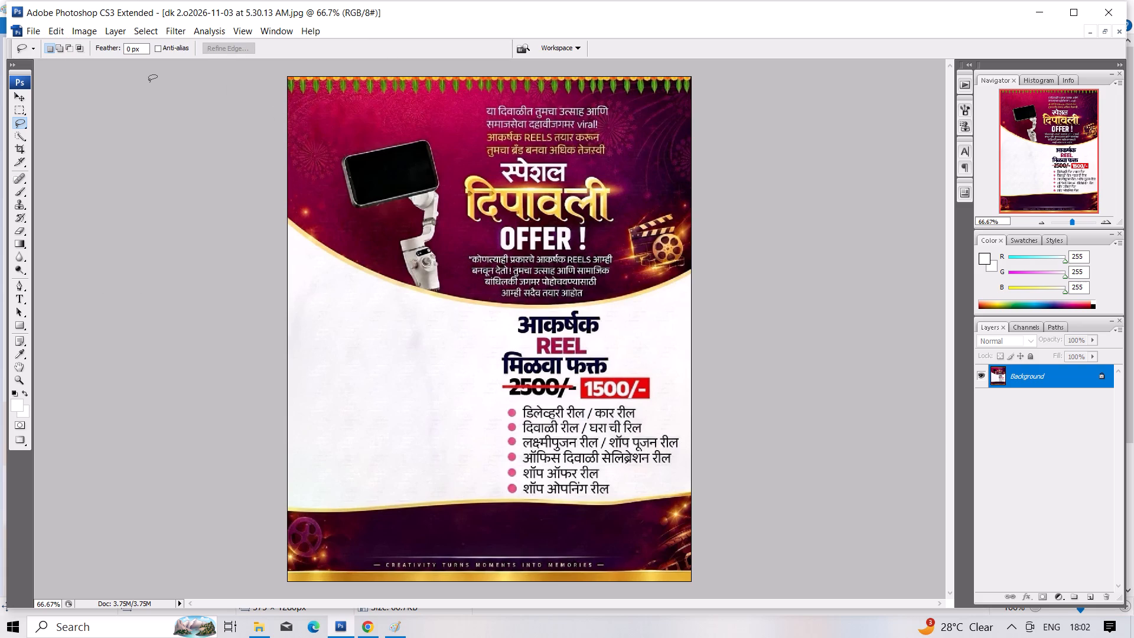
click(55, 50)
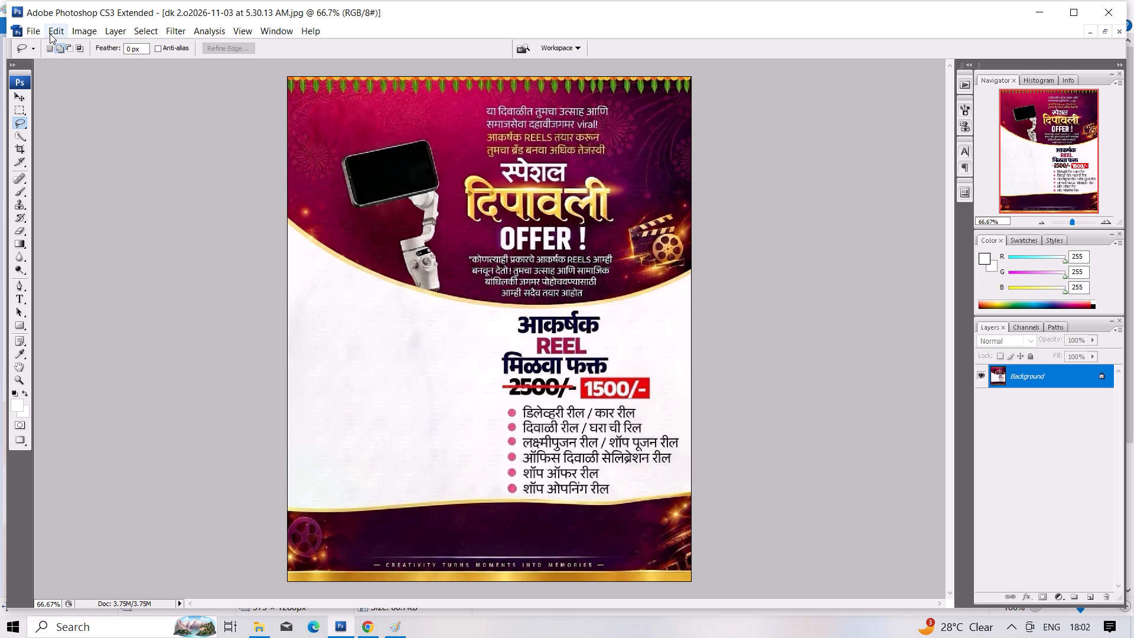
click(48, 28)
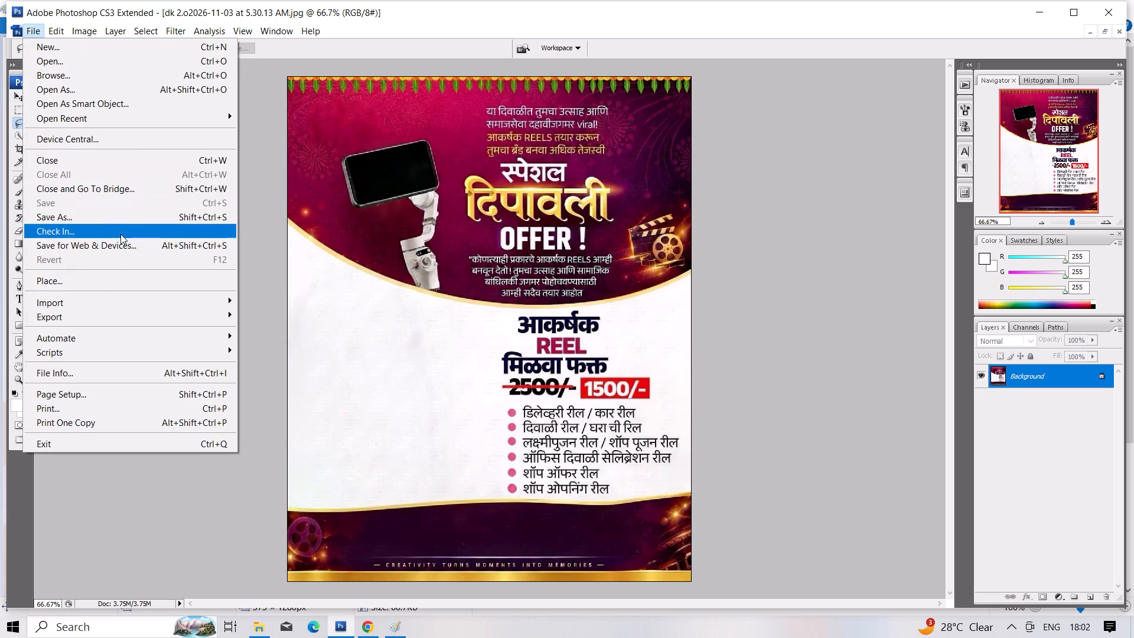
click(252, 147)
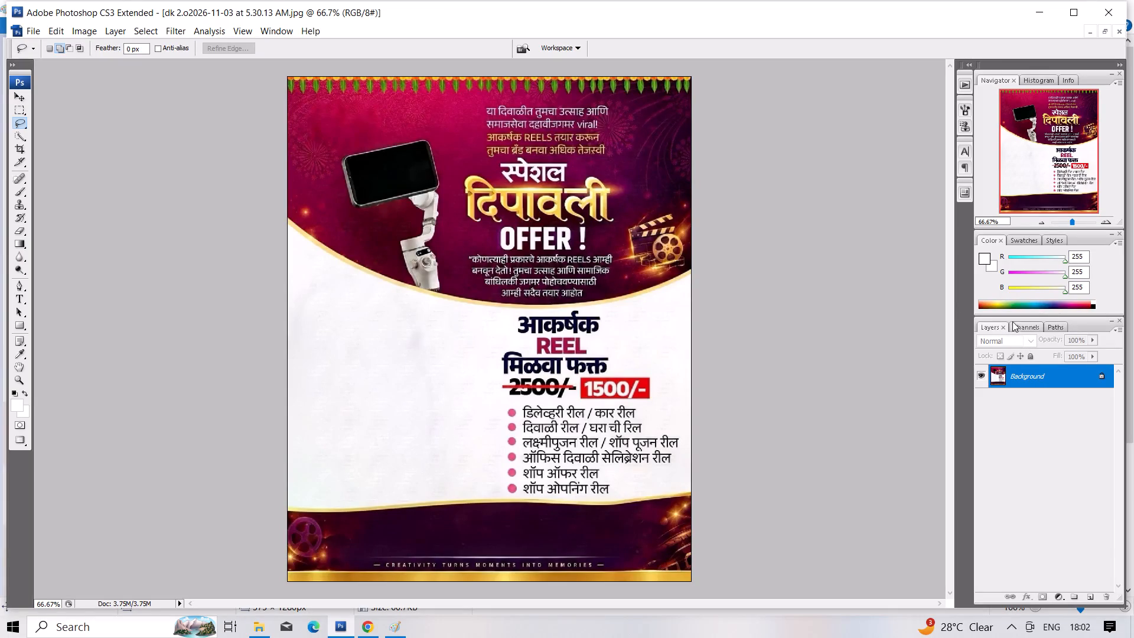
Run Apply Image on the Diwali poster's Background layer, using the RGB channel, Normal blending and 100% opacity.
click(78, 30)
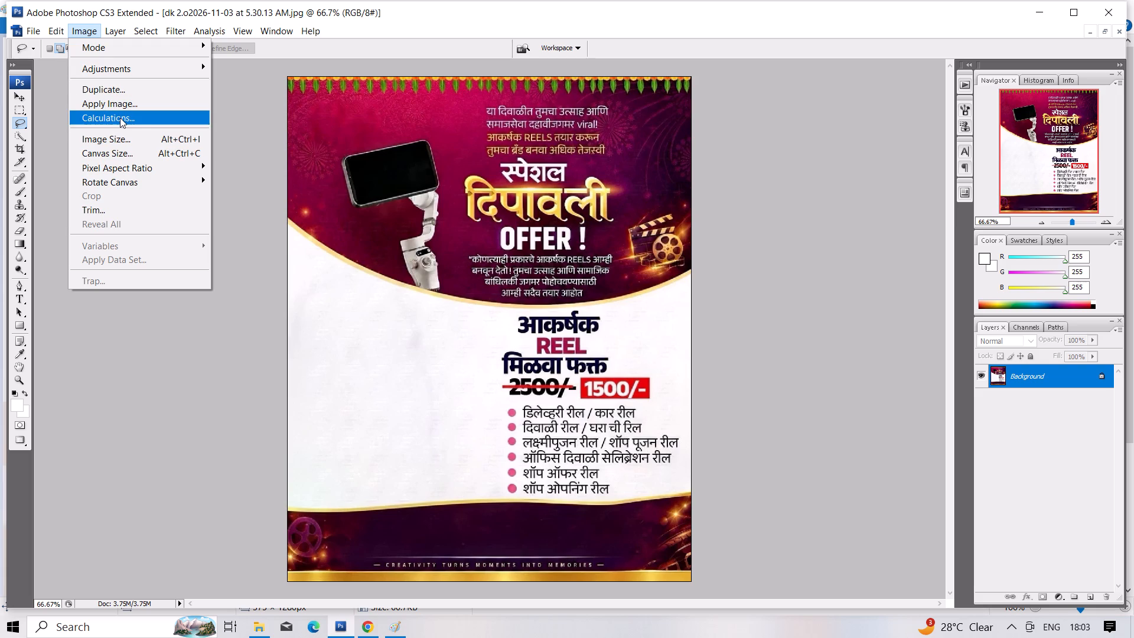
scroll(120, 118, up, 1)
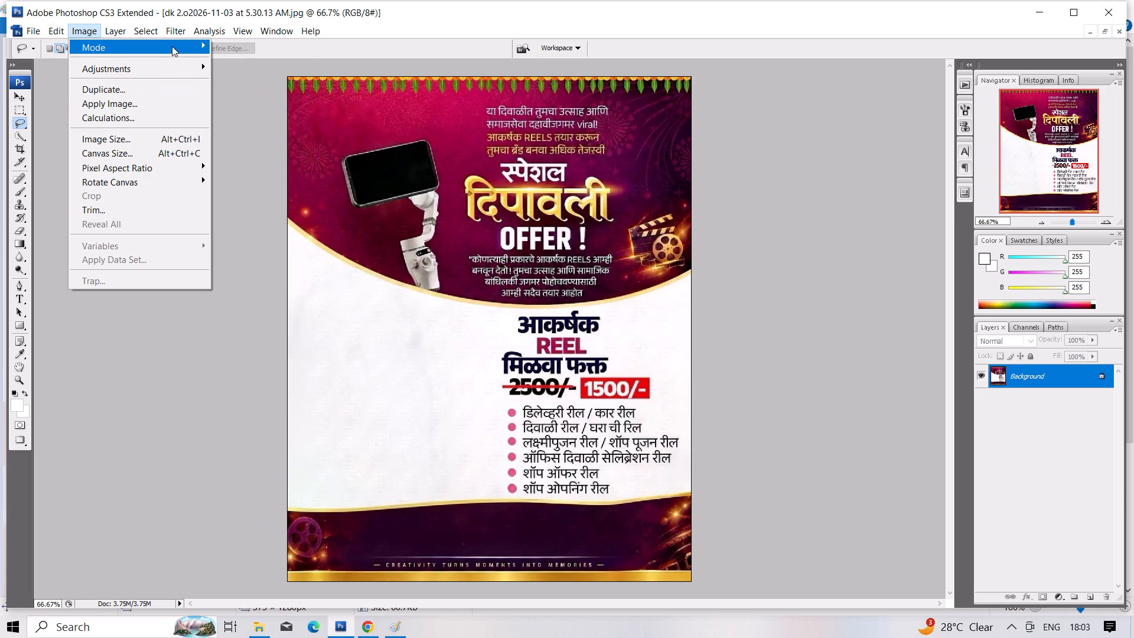
click(141, 102)
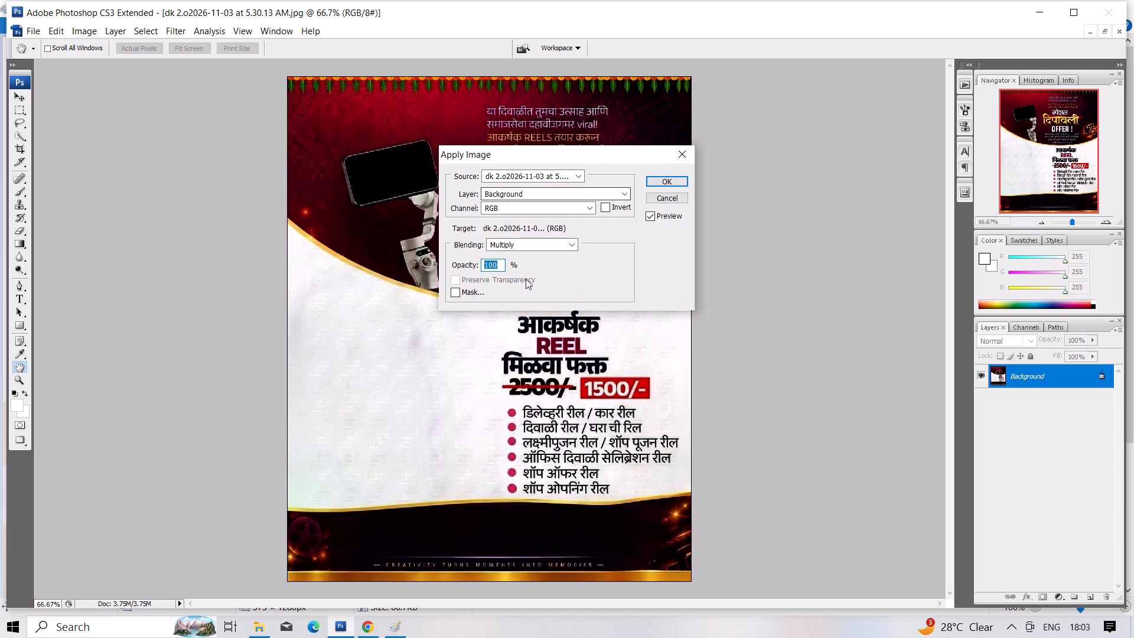
click(505, 261)
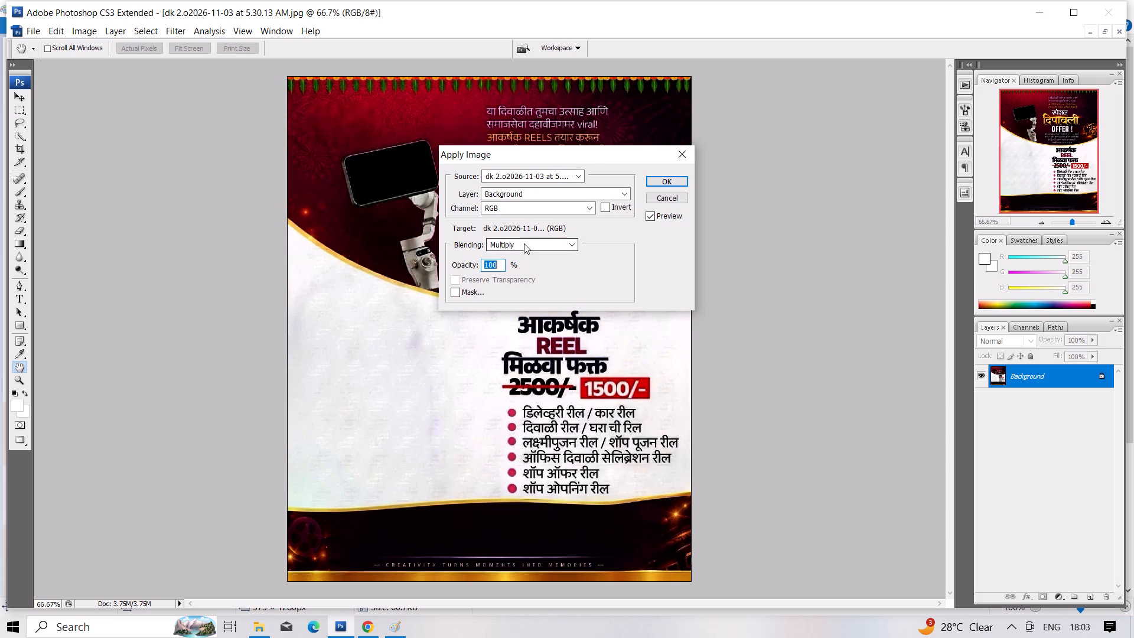
click(525, 242)
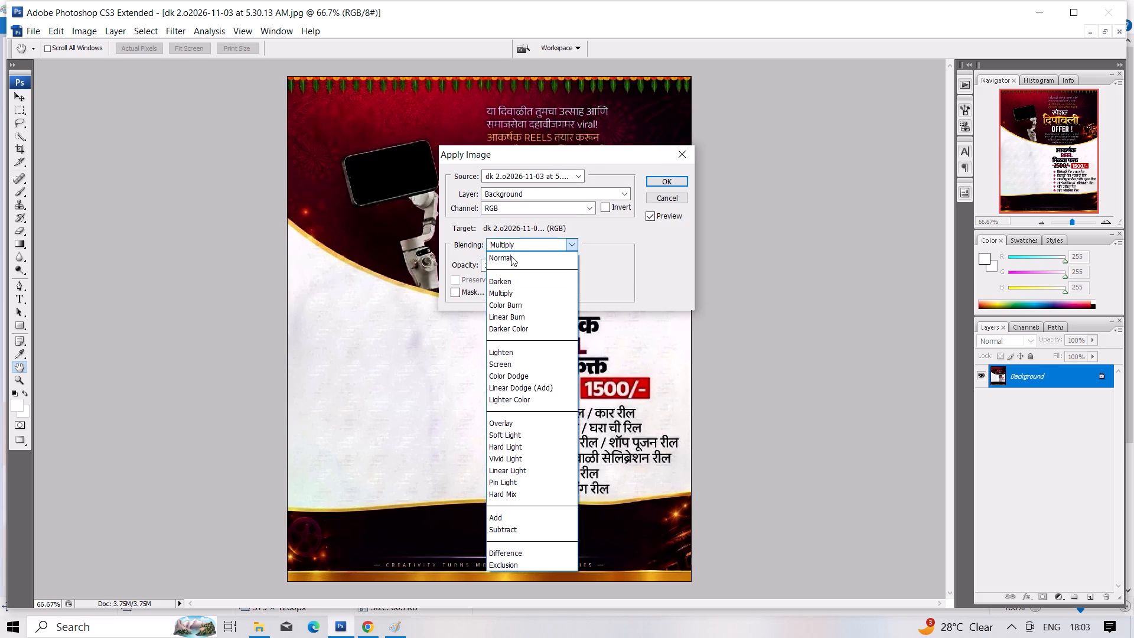
click(511, 256)
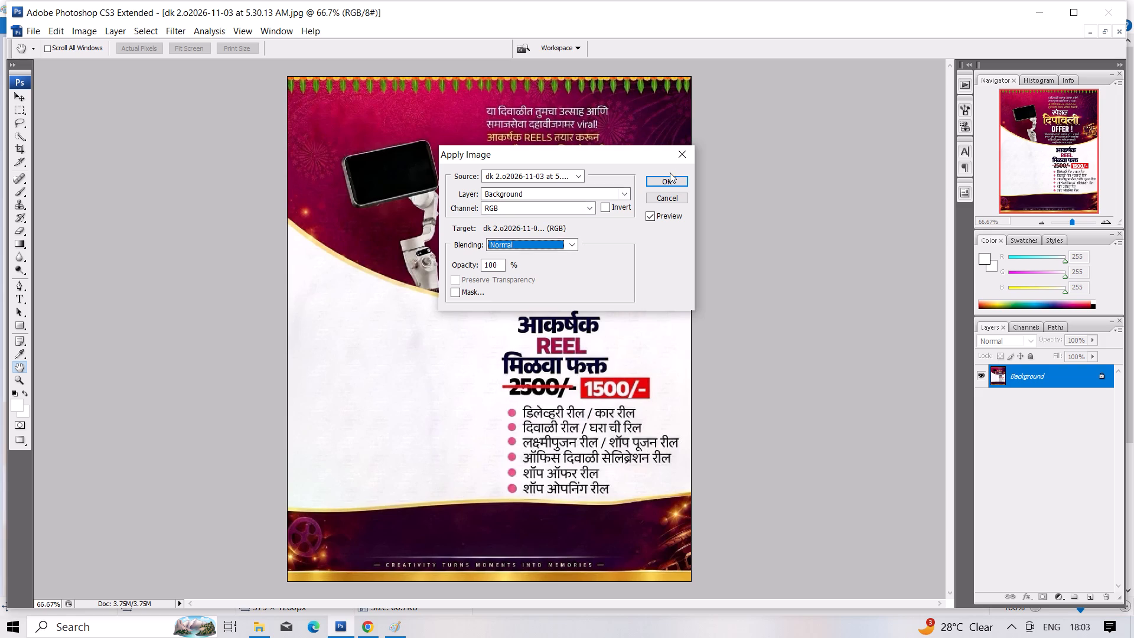
click(668, 177)
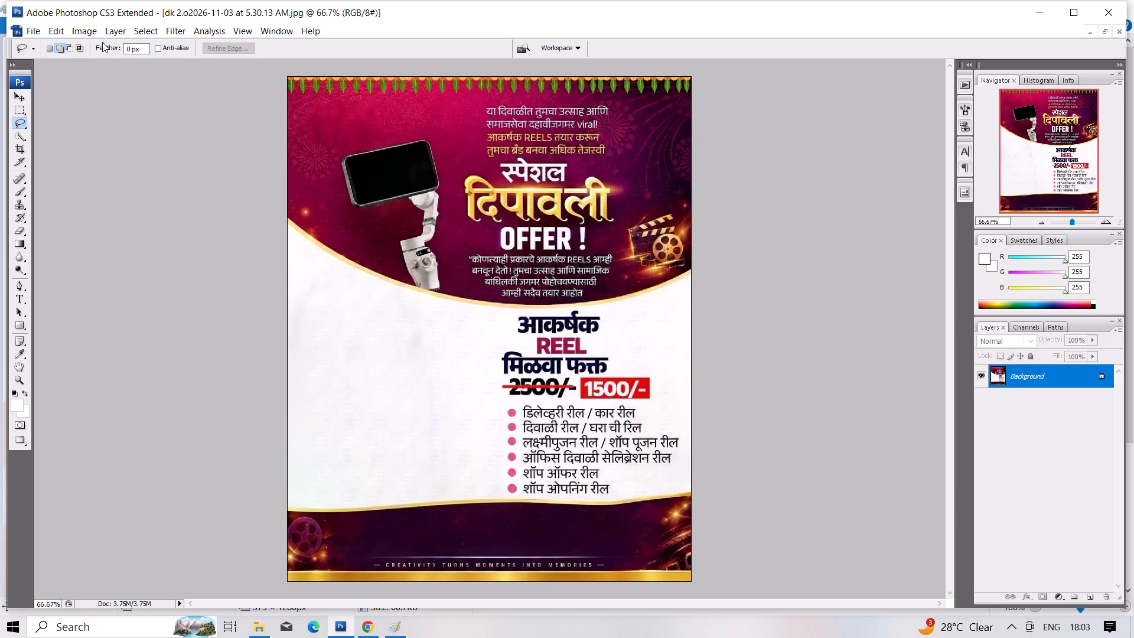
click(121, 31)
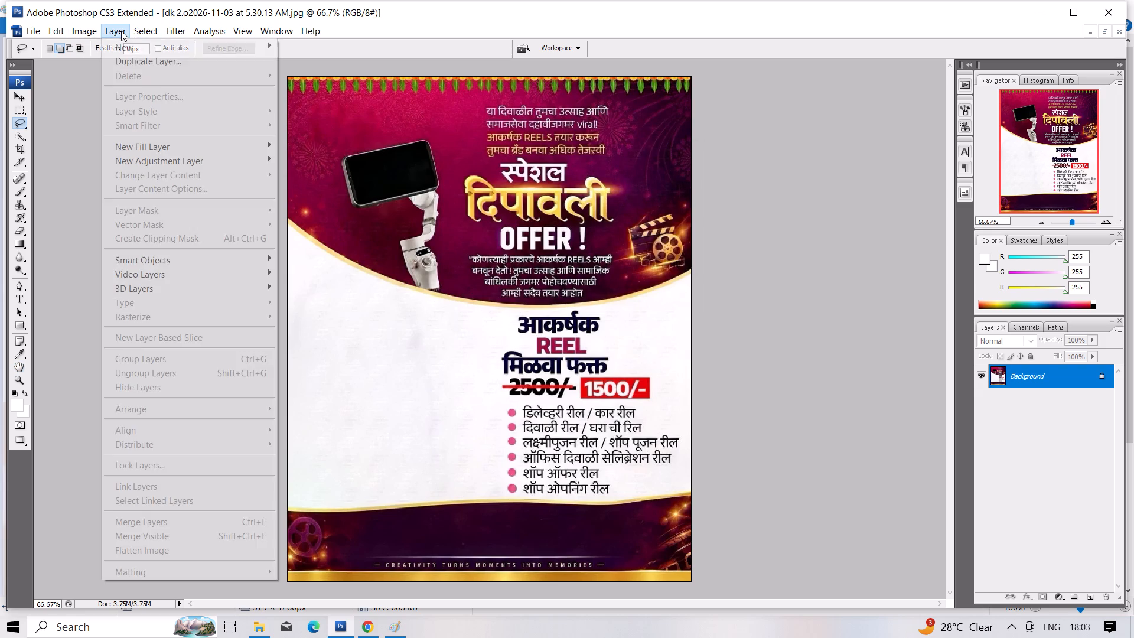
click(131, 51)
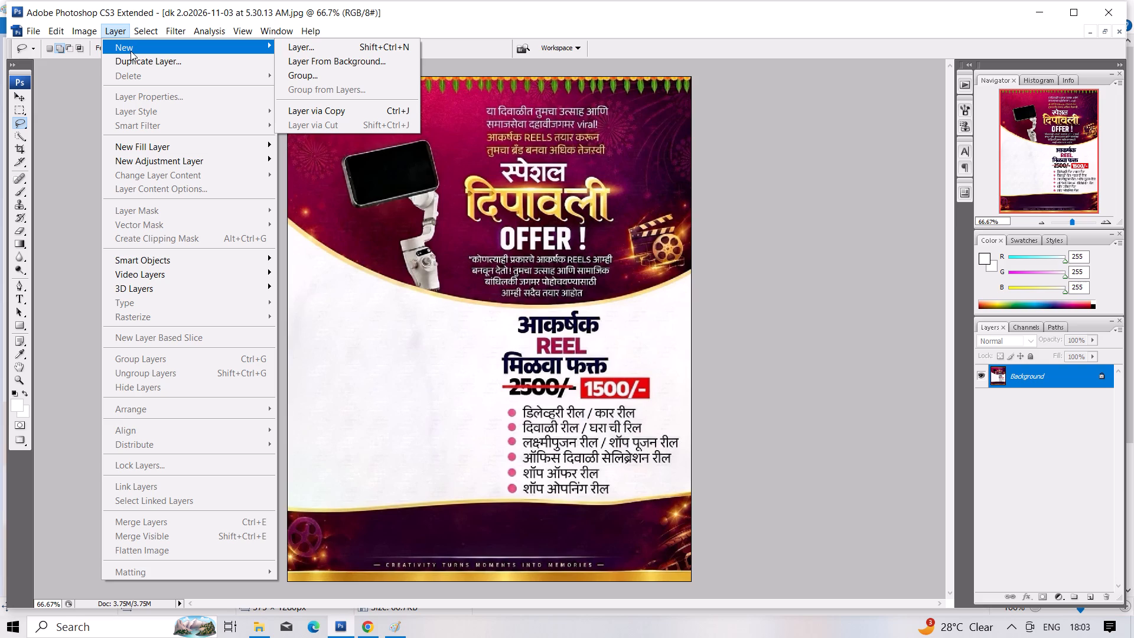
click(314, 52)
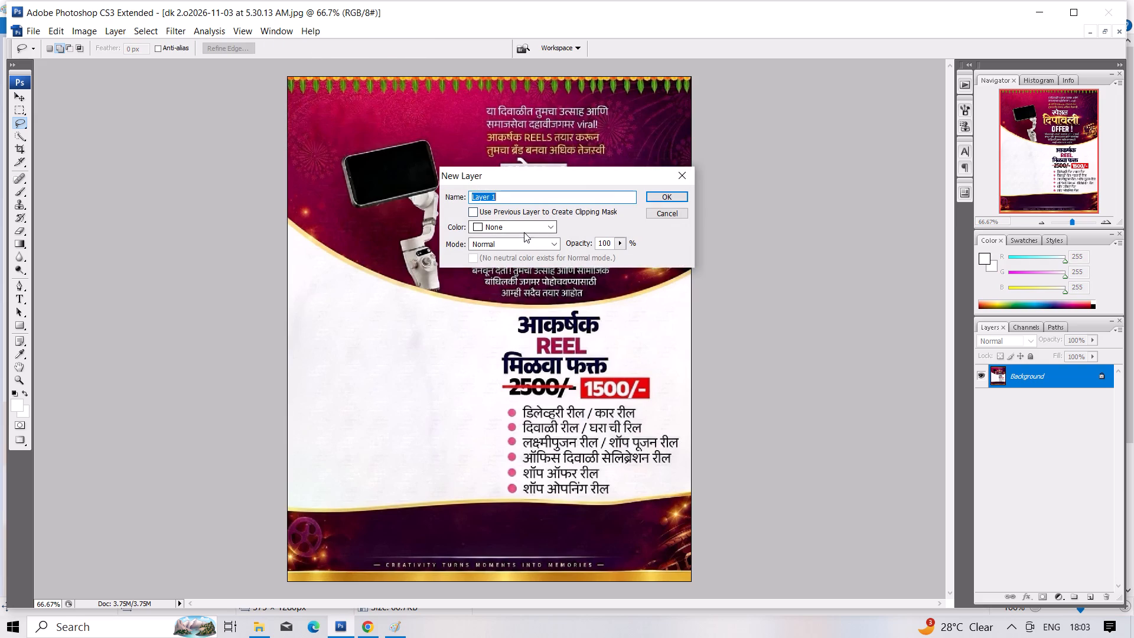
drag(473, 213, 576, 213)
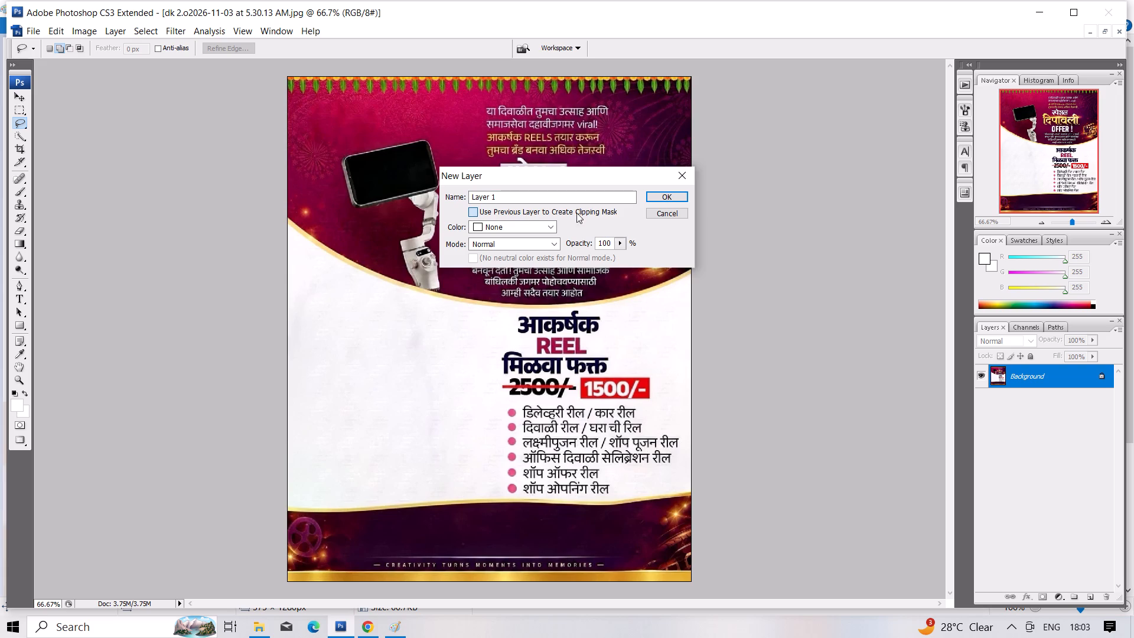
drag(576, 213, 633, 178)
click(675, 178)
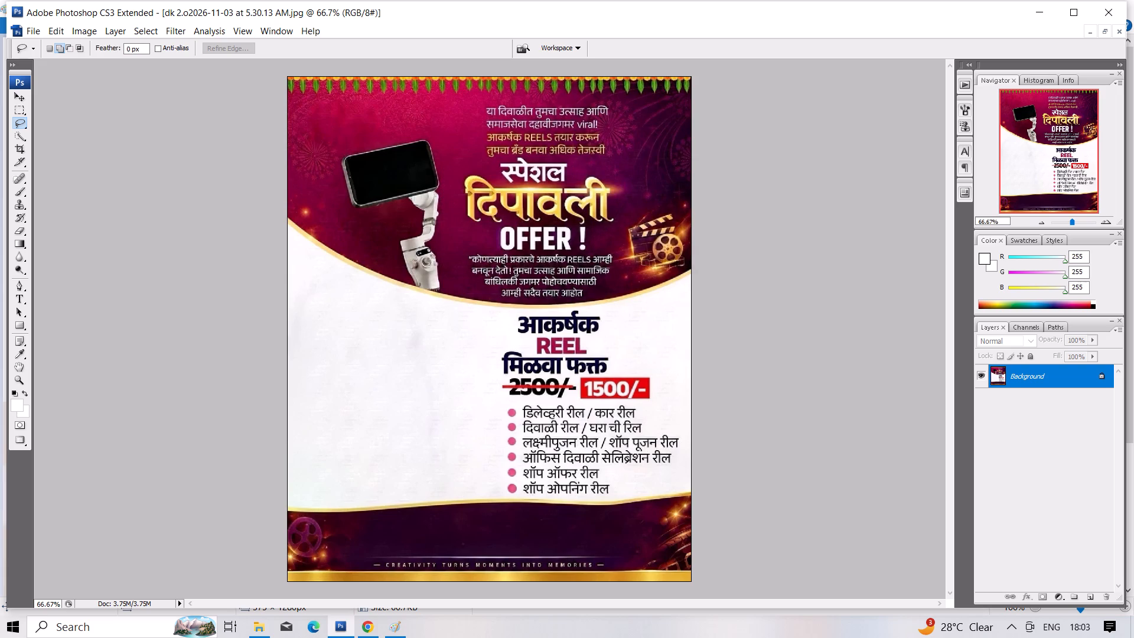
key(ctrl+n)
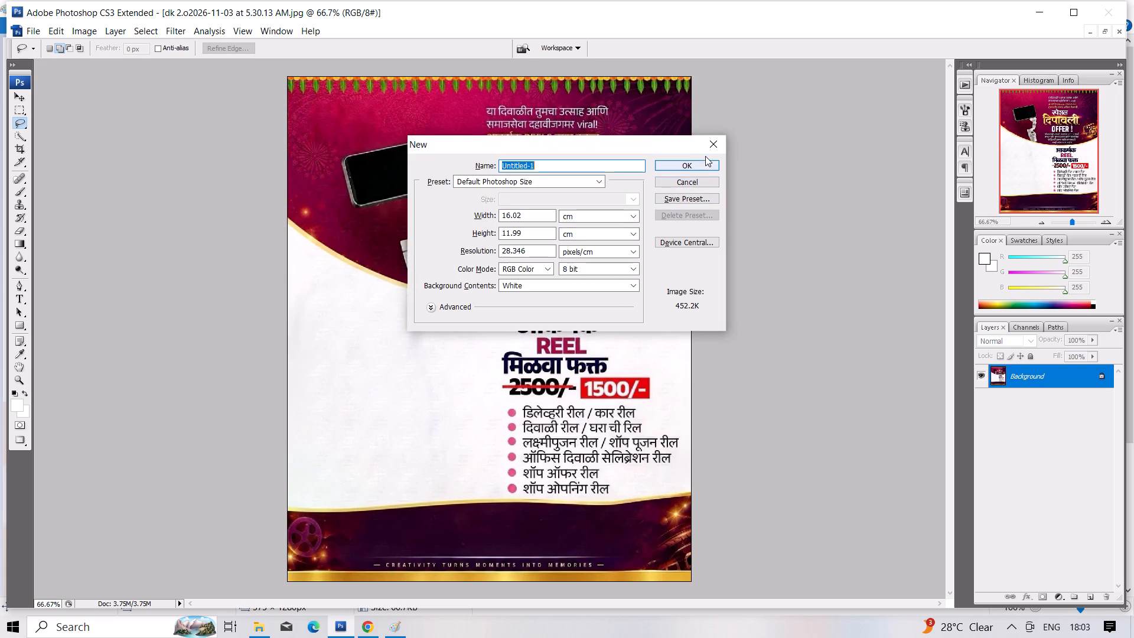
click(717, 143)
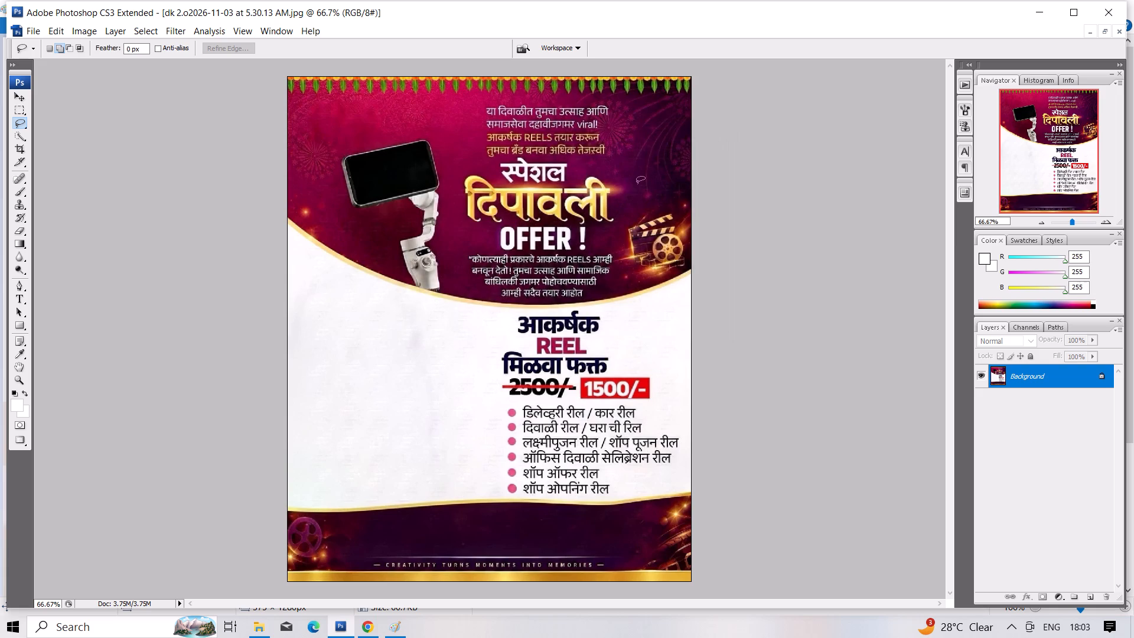
Duplicate the Diwali poster's Background layer into a new layer.
key(ctrl+j)
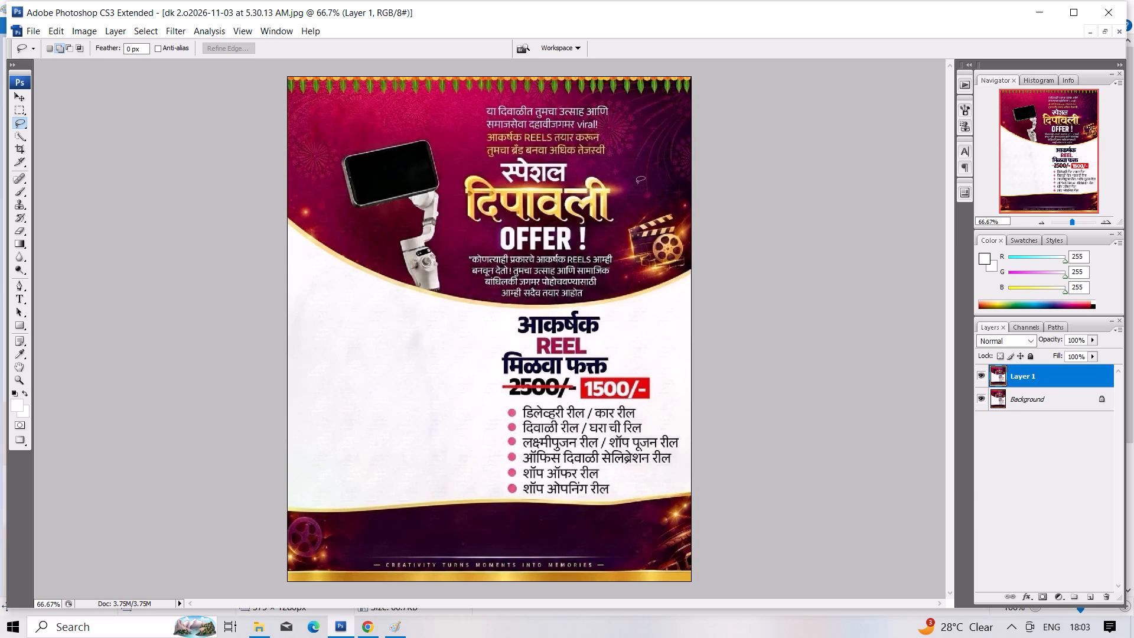
Open the flyer copy "raw Image 2026-11-03 at 5.30.30 AM" from Downloads as a smart object.
click(30, 26)
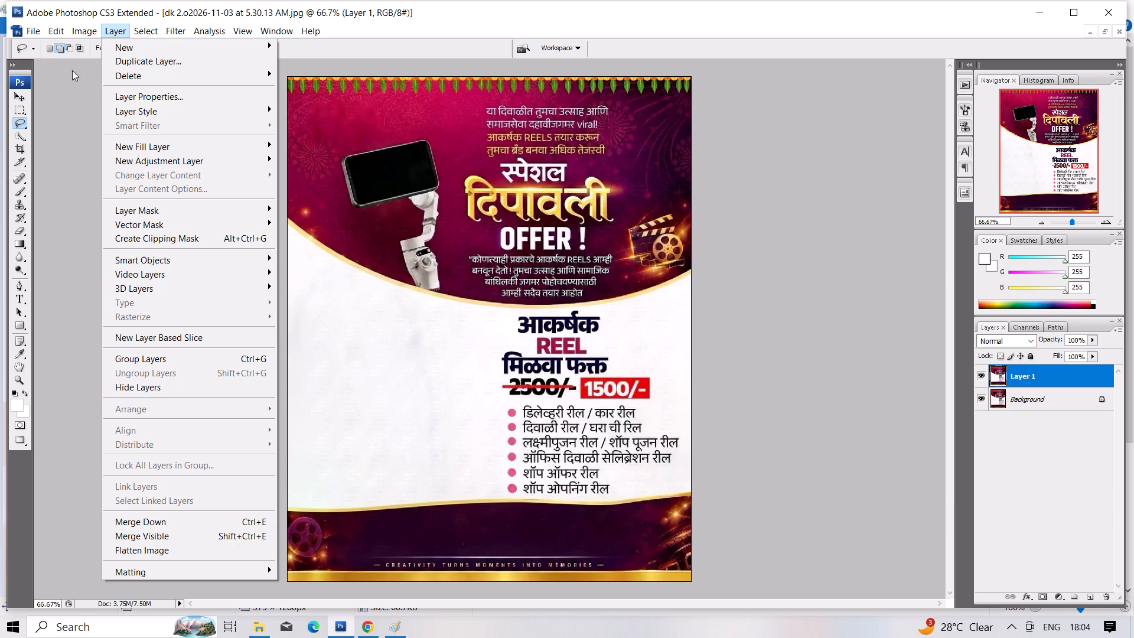
click(84, 29)
click(84, 29)
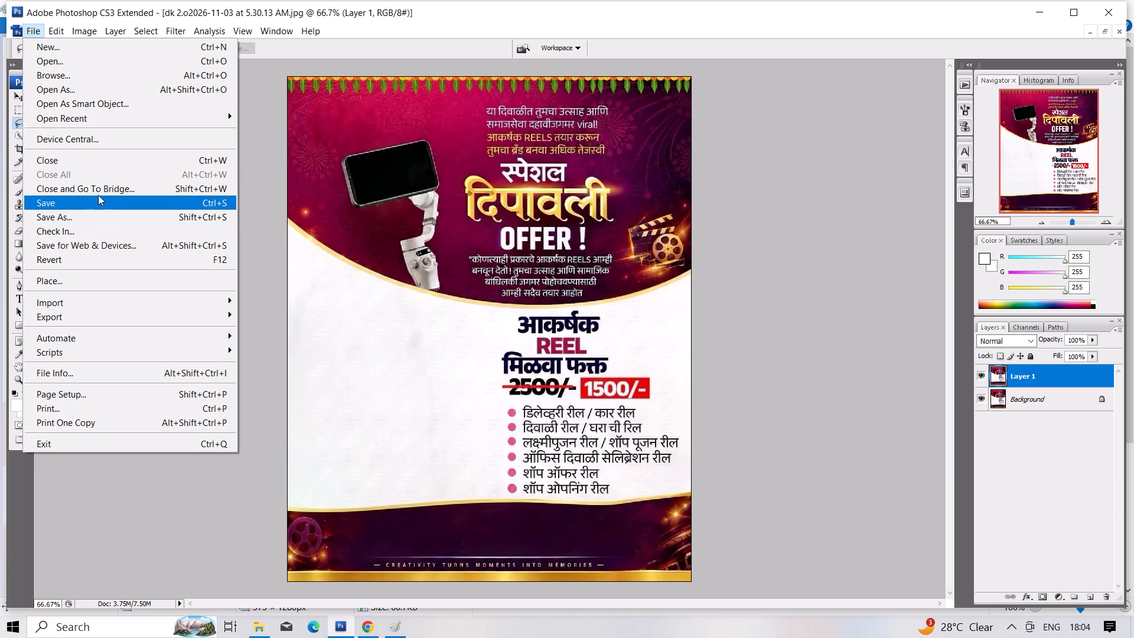
click(150, 106)
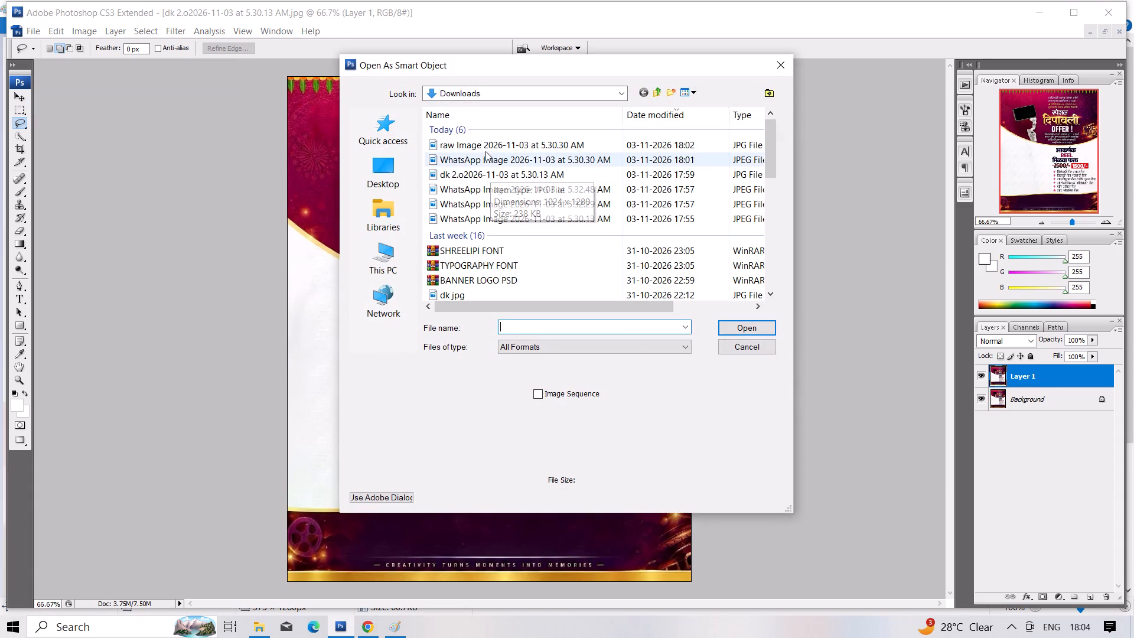
click(484, 146)
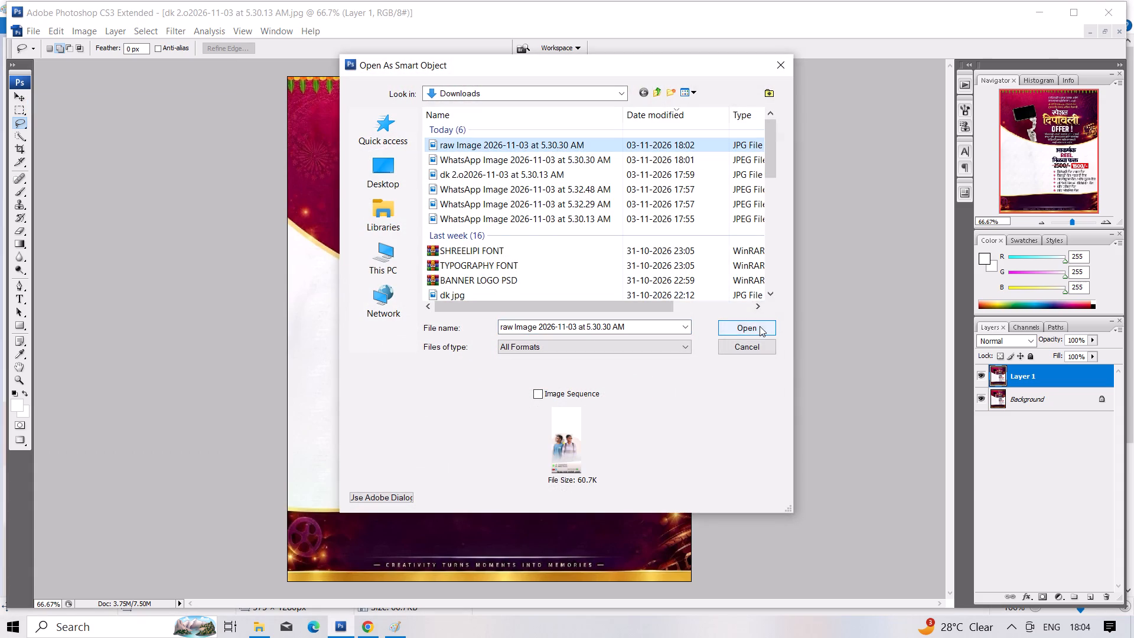
click(760, 326)
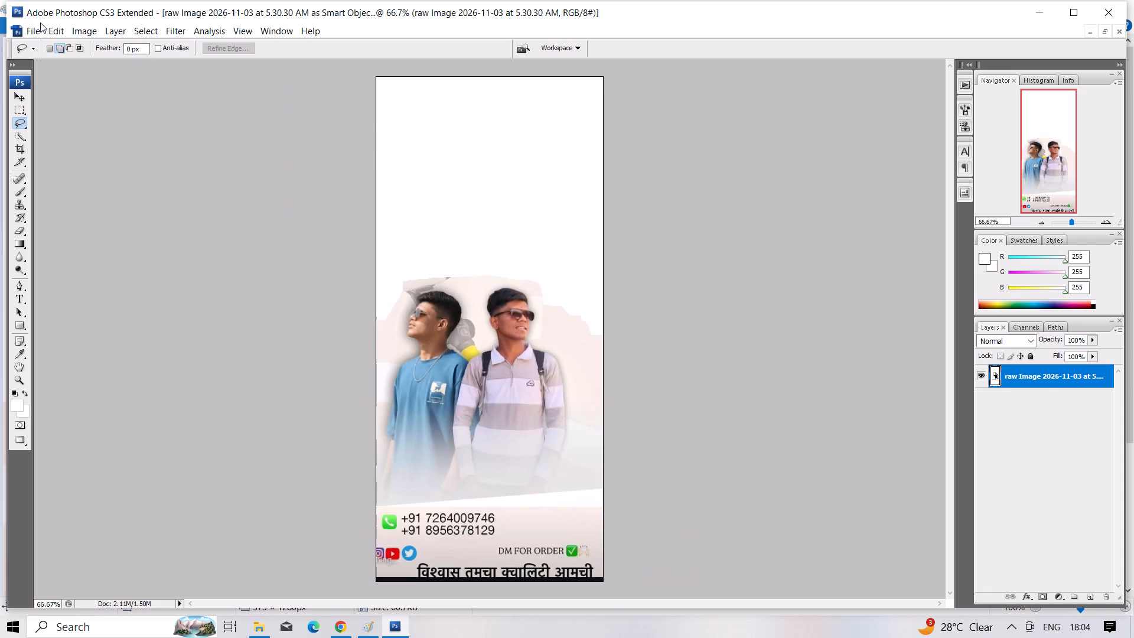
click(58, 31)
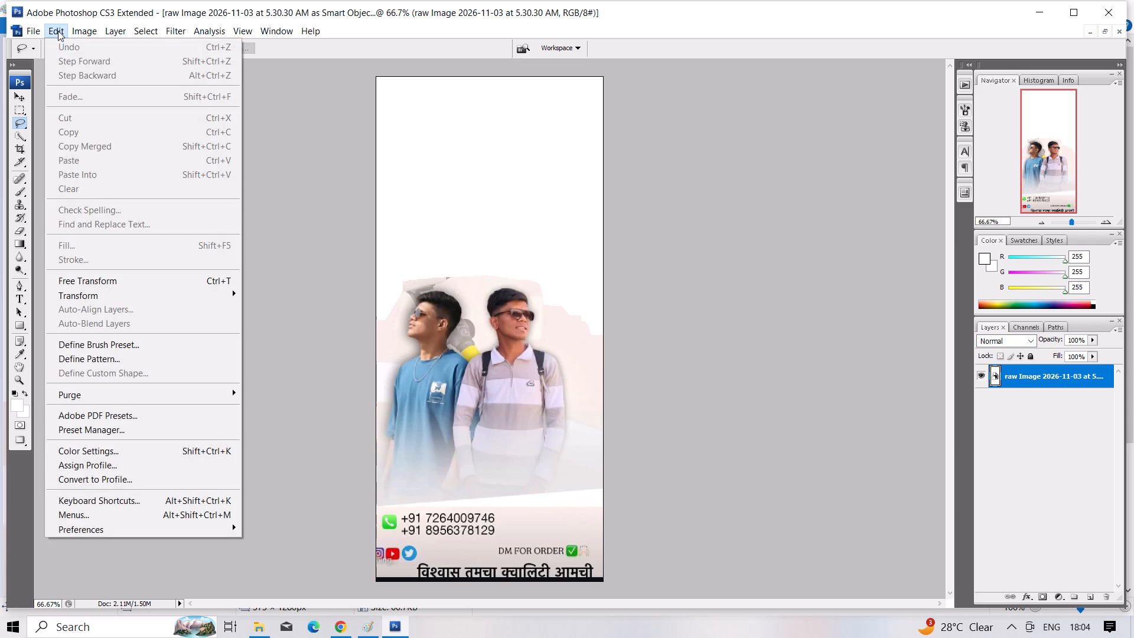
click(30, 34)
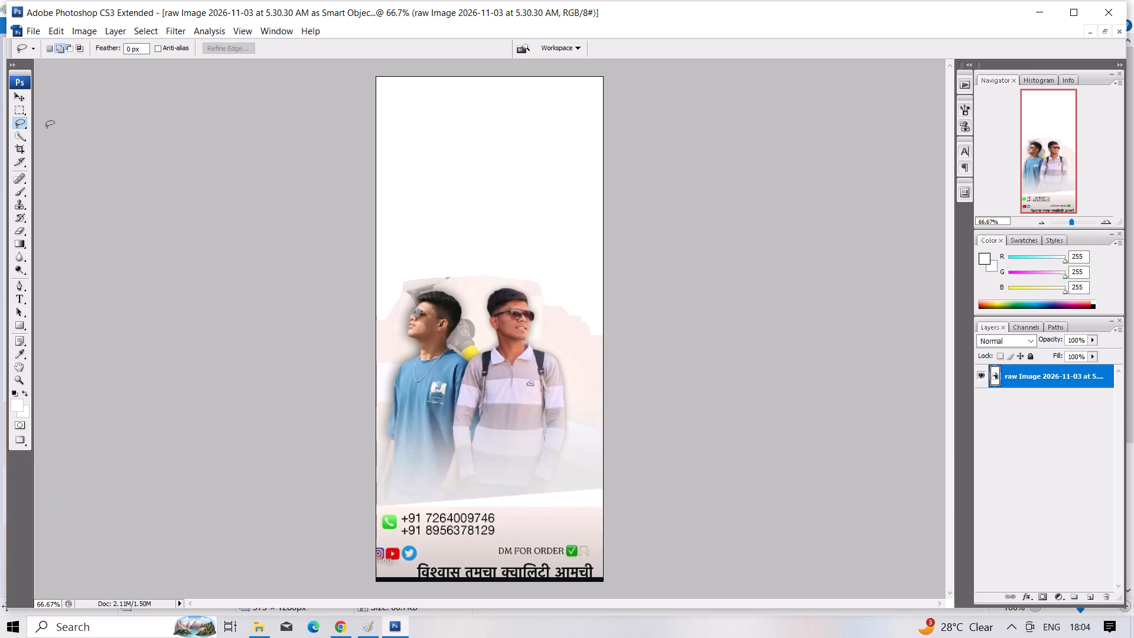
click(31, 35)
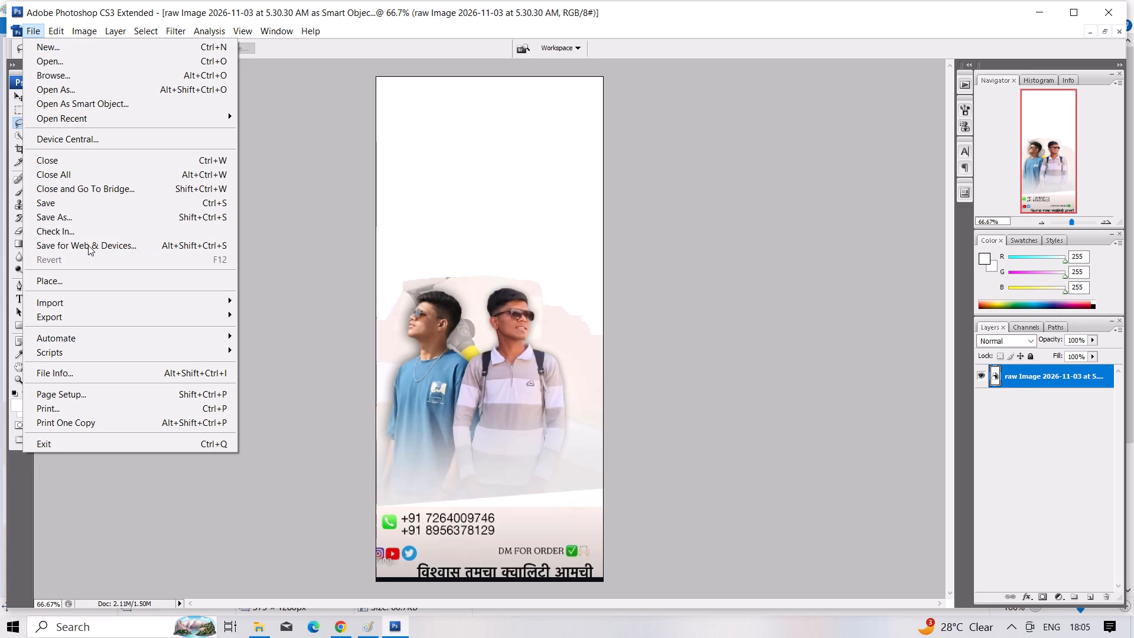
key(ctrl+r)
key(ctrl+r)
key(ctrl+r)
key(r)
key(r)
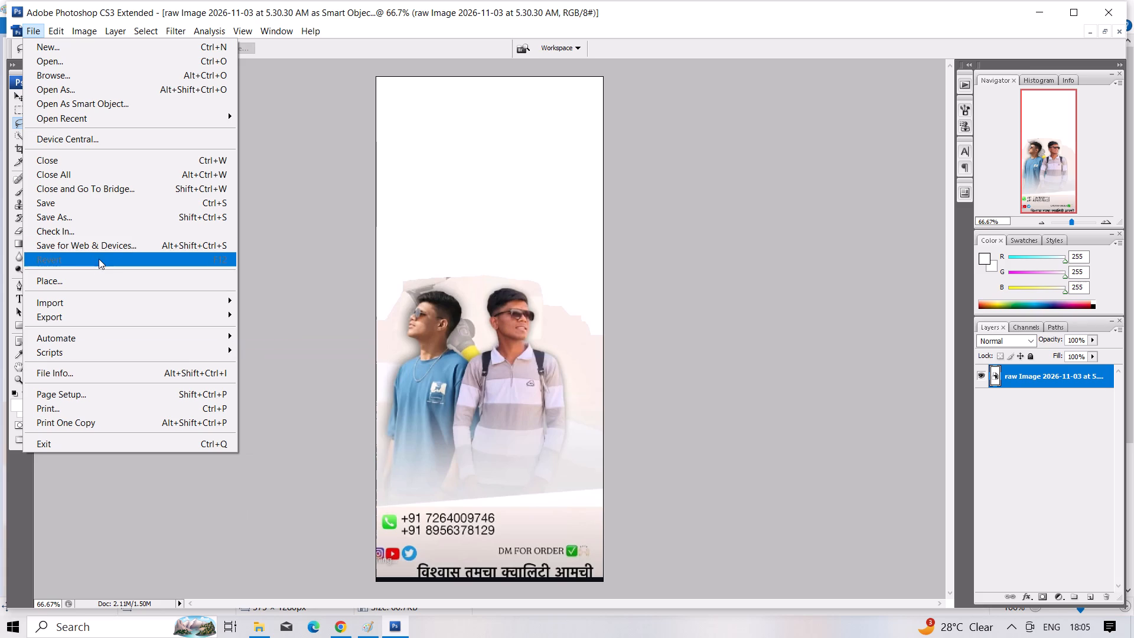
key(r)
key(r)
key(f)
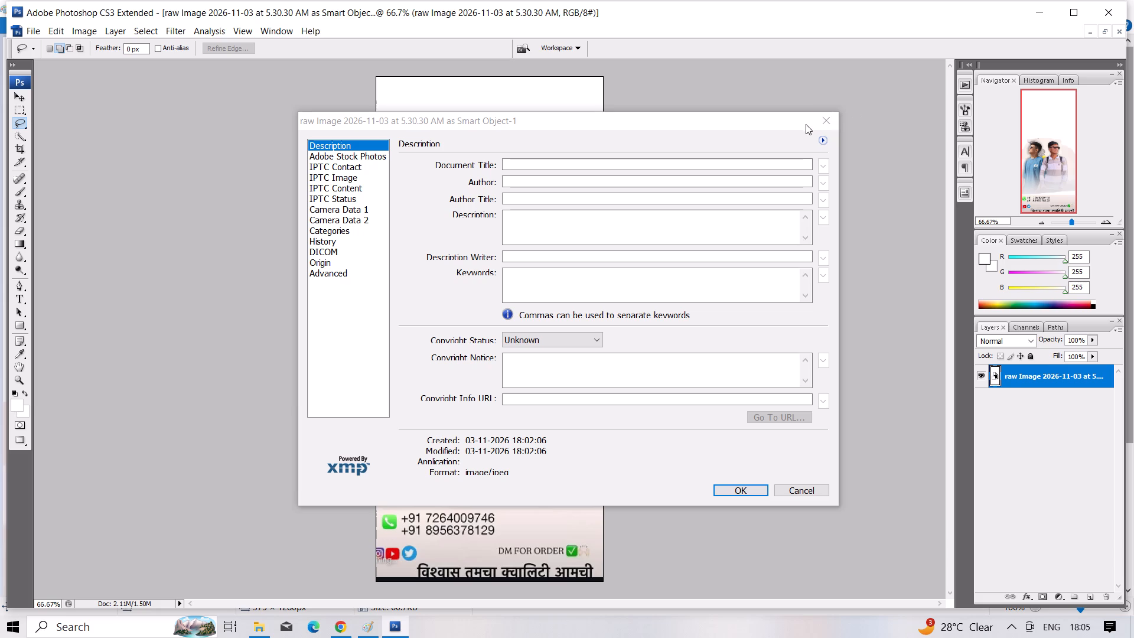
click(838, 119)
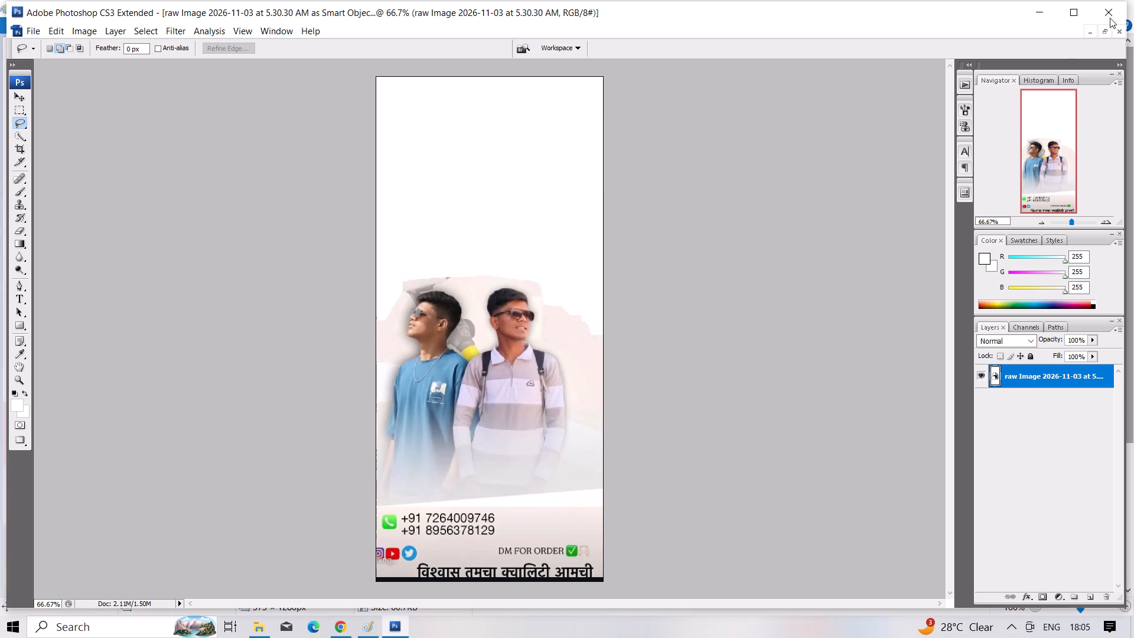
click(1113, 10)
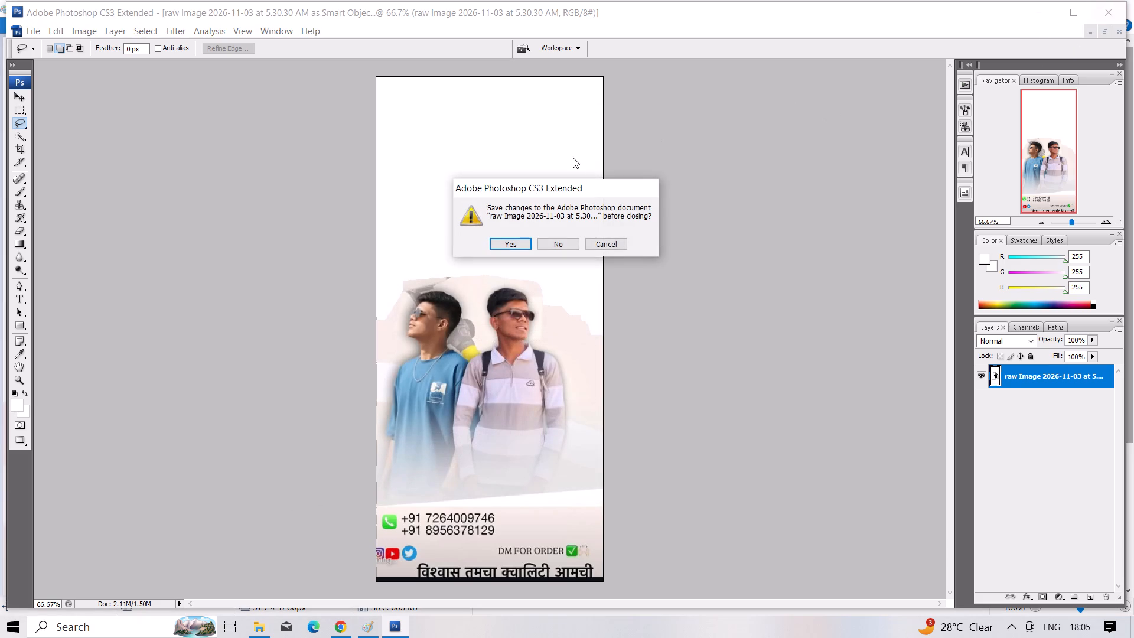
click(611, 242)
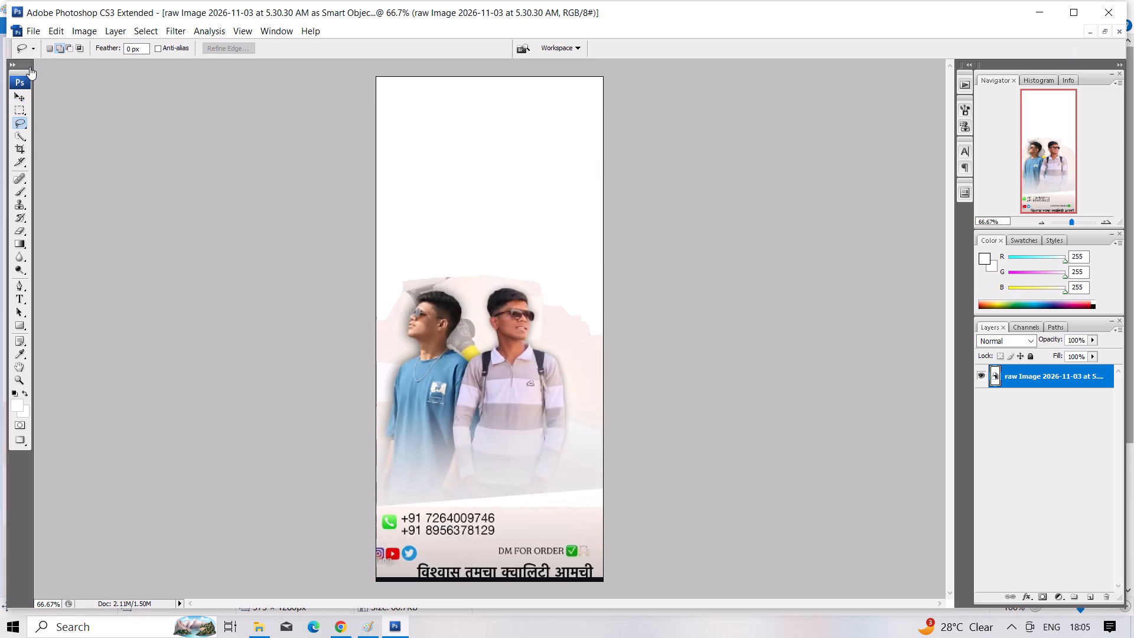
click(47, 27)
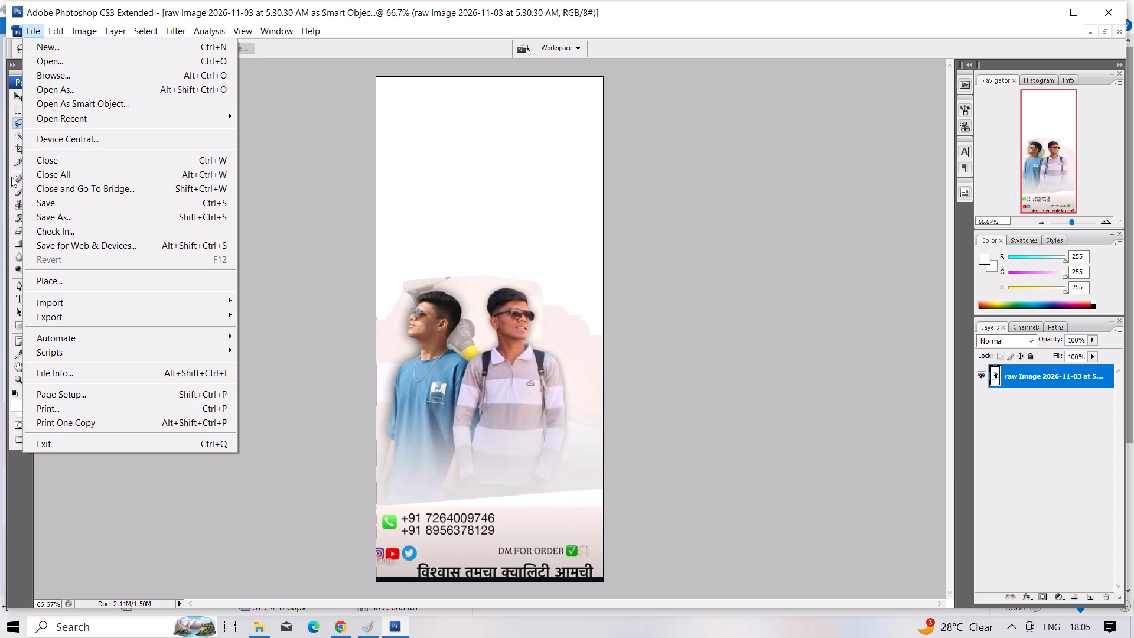
Crop the flyer to the two young men, cutting off the blank area above and the contact details below.
click(18, 149)
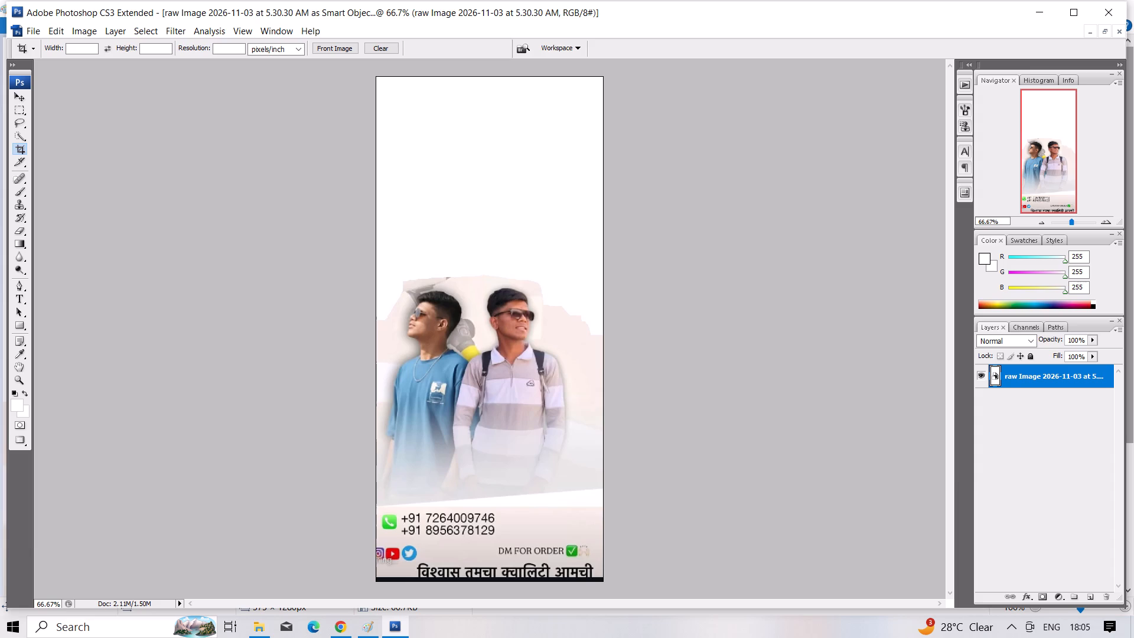
drag(436, 191, 560, 281)
drag(560, 281, 573, 407)
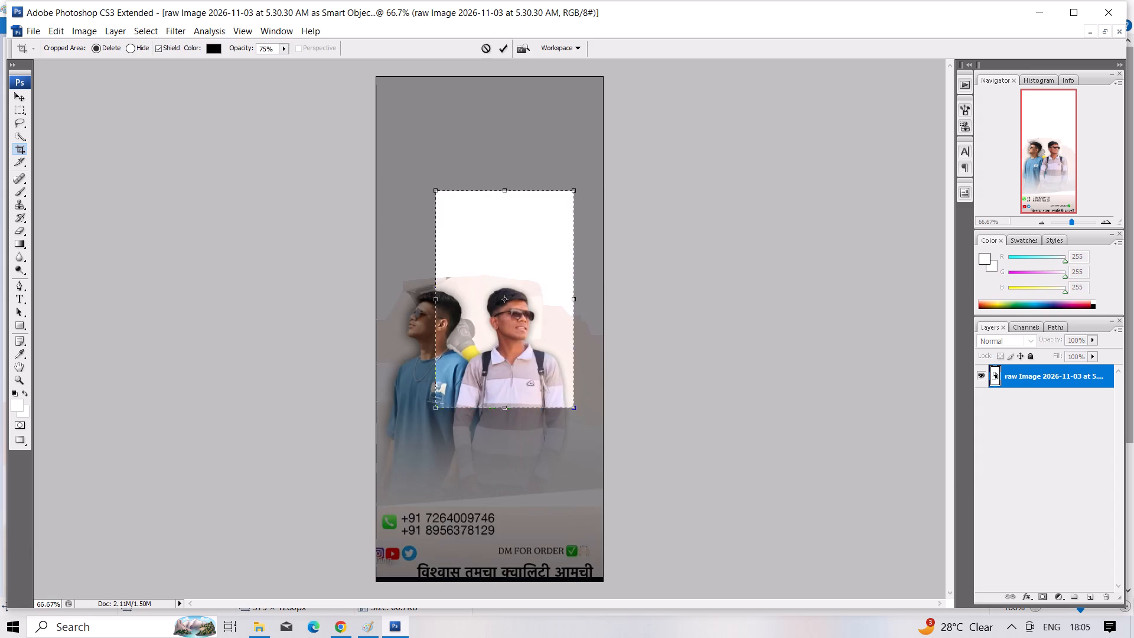
drag(504, 300, 496, 331)
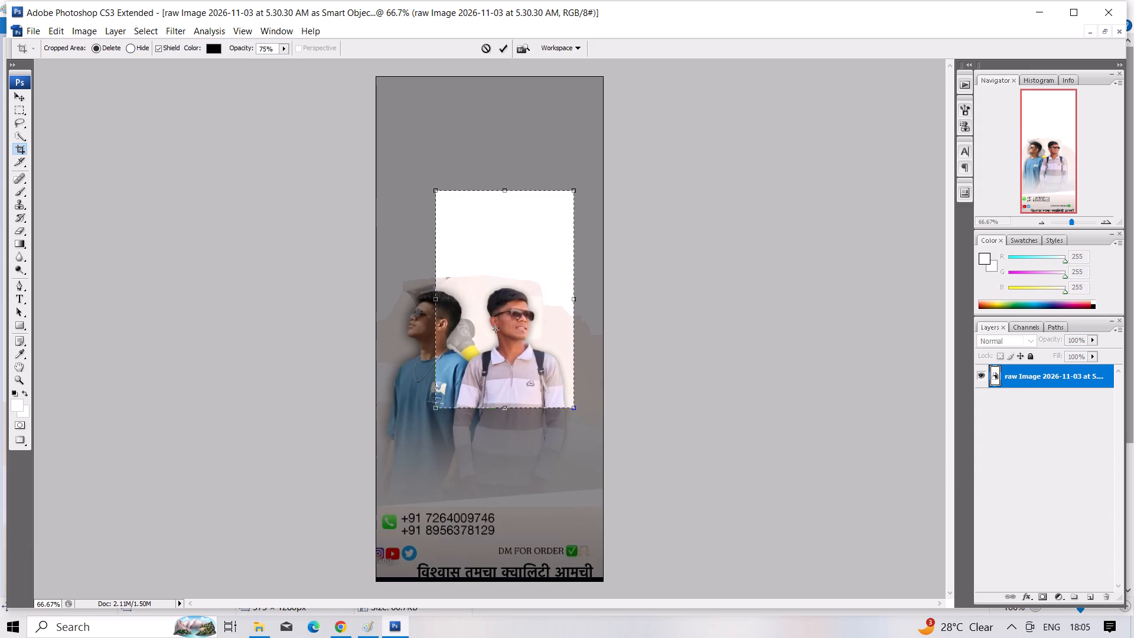
drag(496, 331, 481, 403)
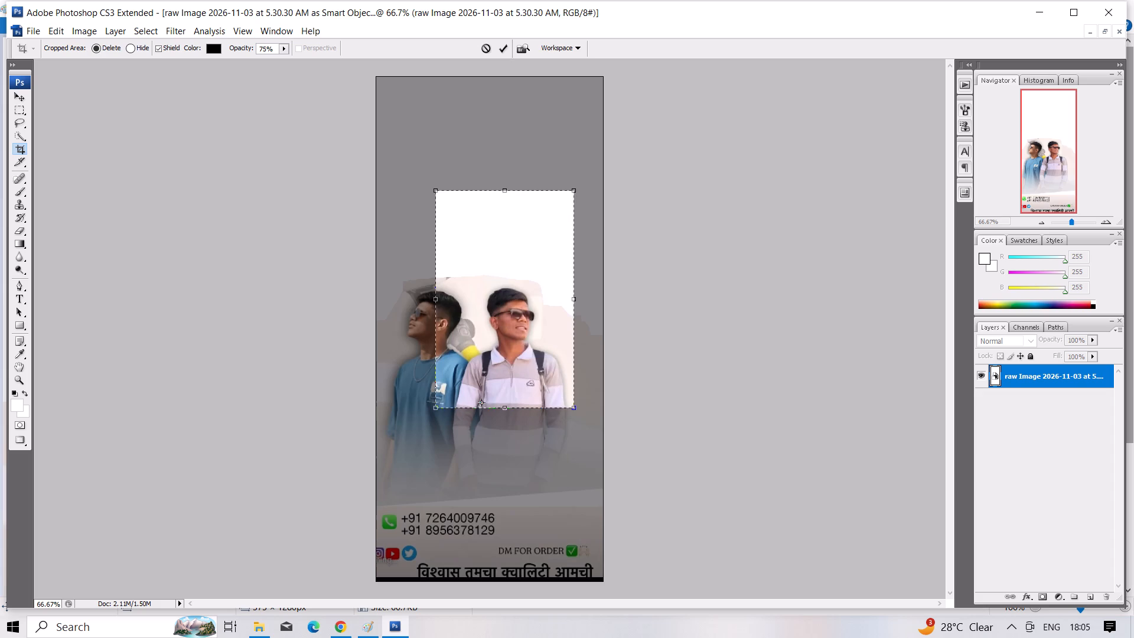
drag(505, 191, 487, 220)
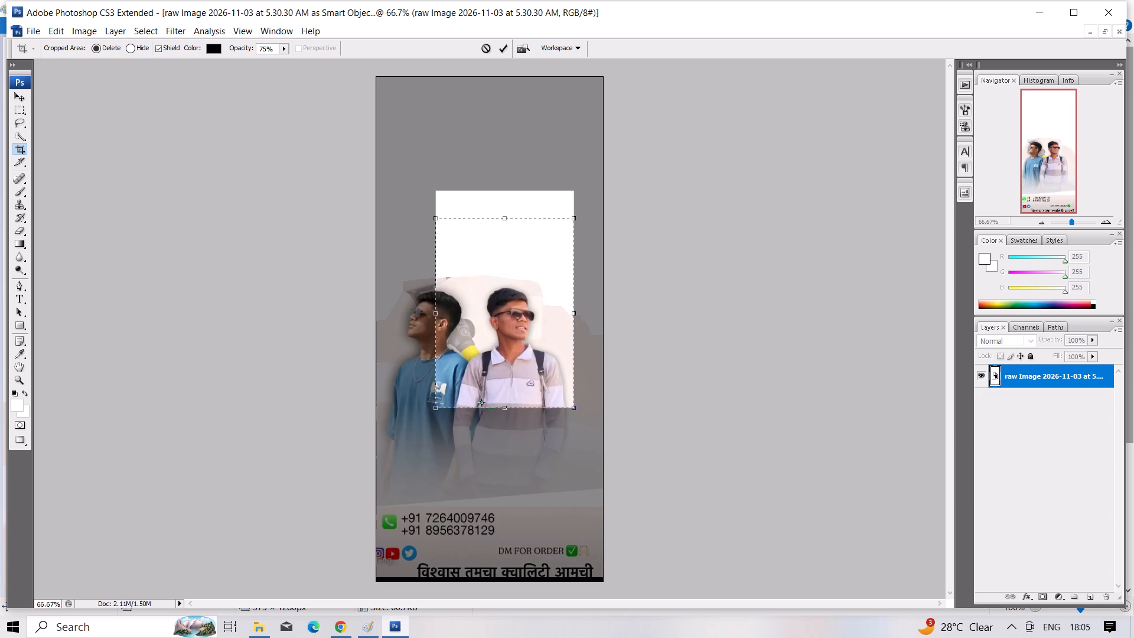
drag(487, 220, 470, 271)
drag(444, 343, 443, 343)
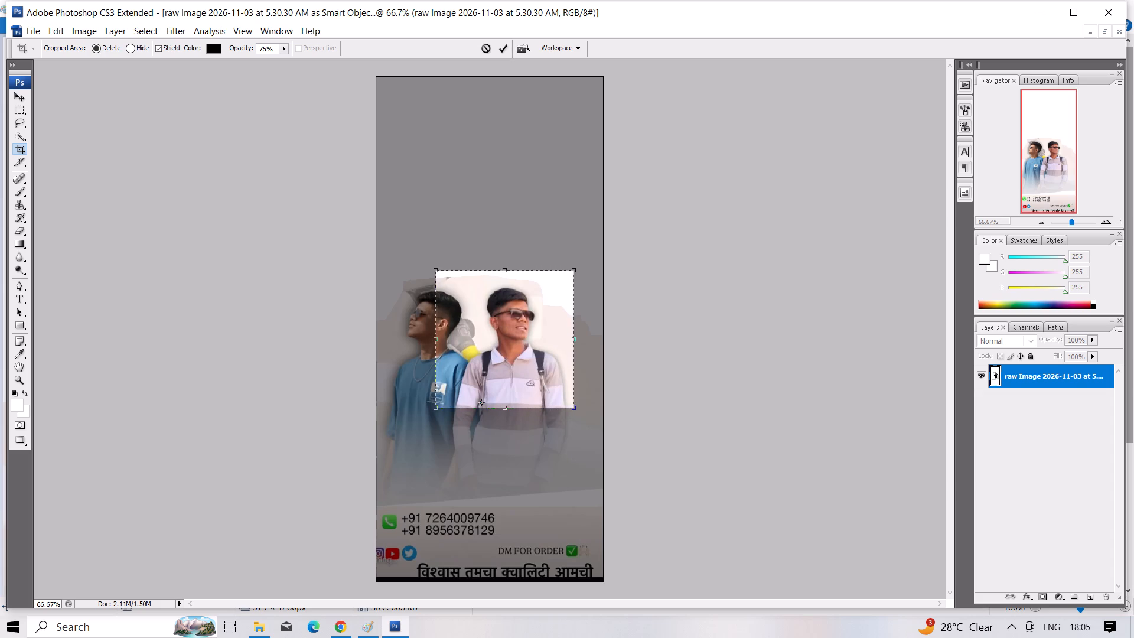
drag(443, 343, 413, 344)
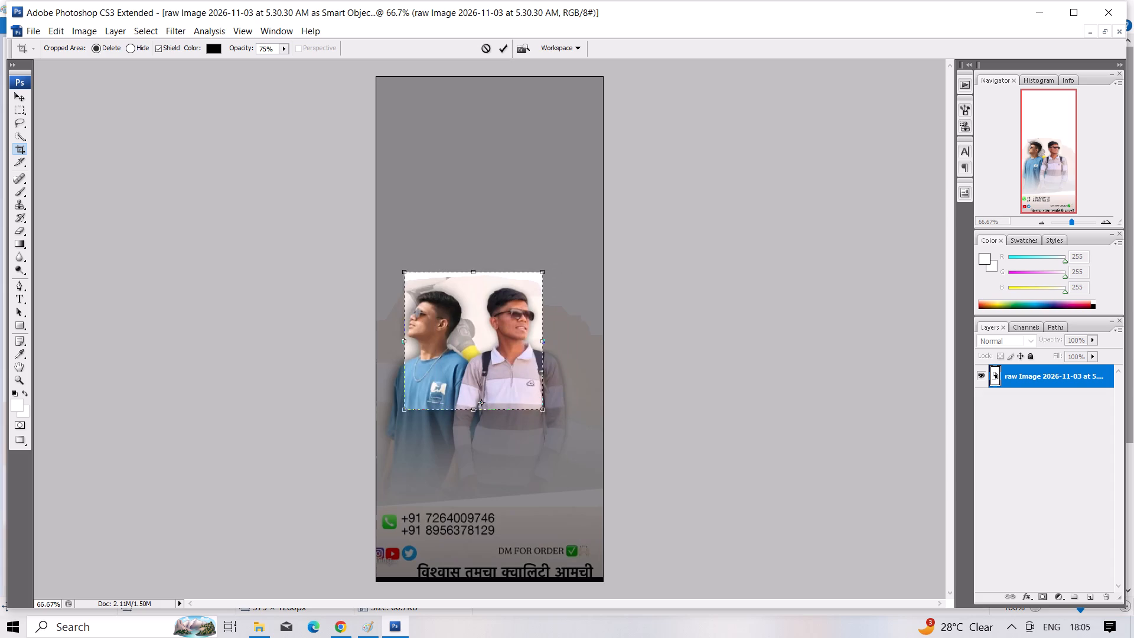
drag(476, 411, 489, 501)
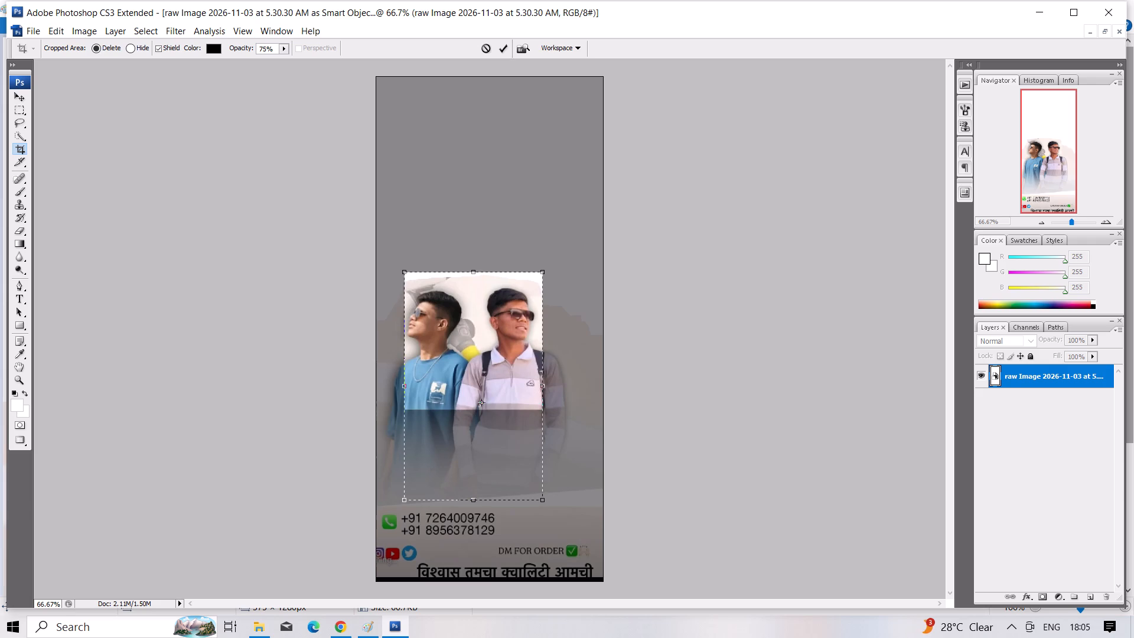
drag(489, 501, 489, 503)
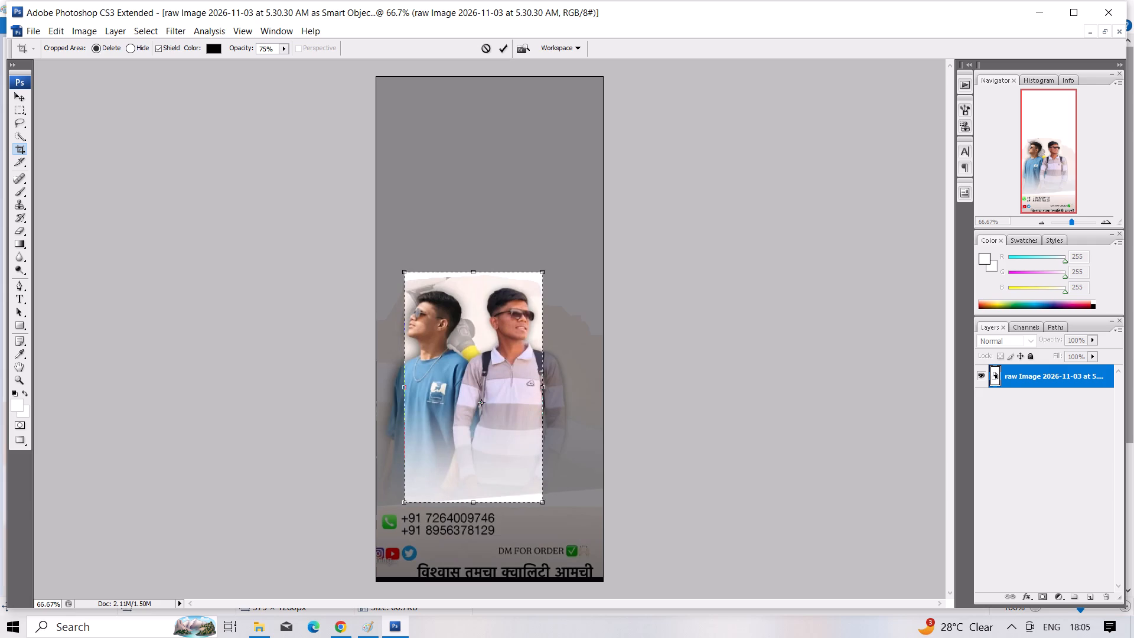
drag(543, 384, 567, 396)
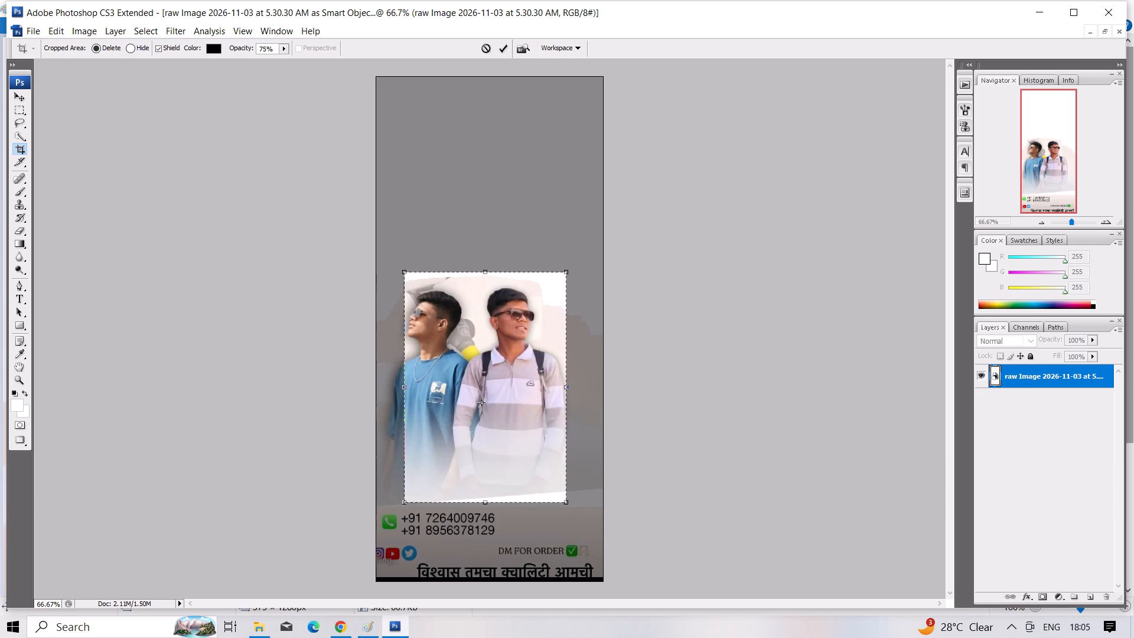
drag(405, 386, 398, 385)
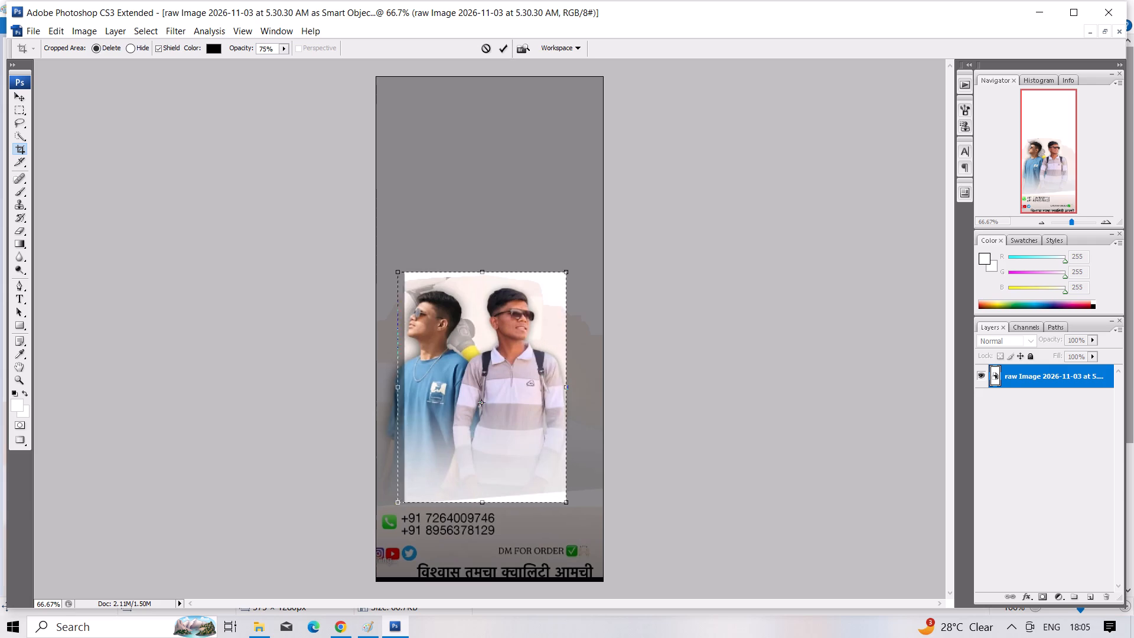
drag(398, 385, 378, 390)
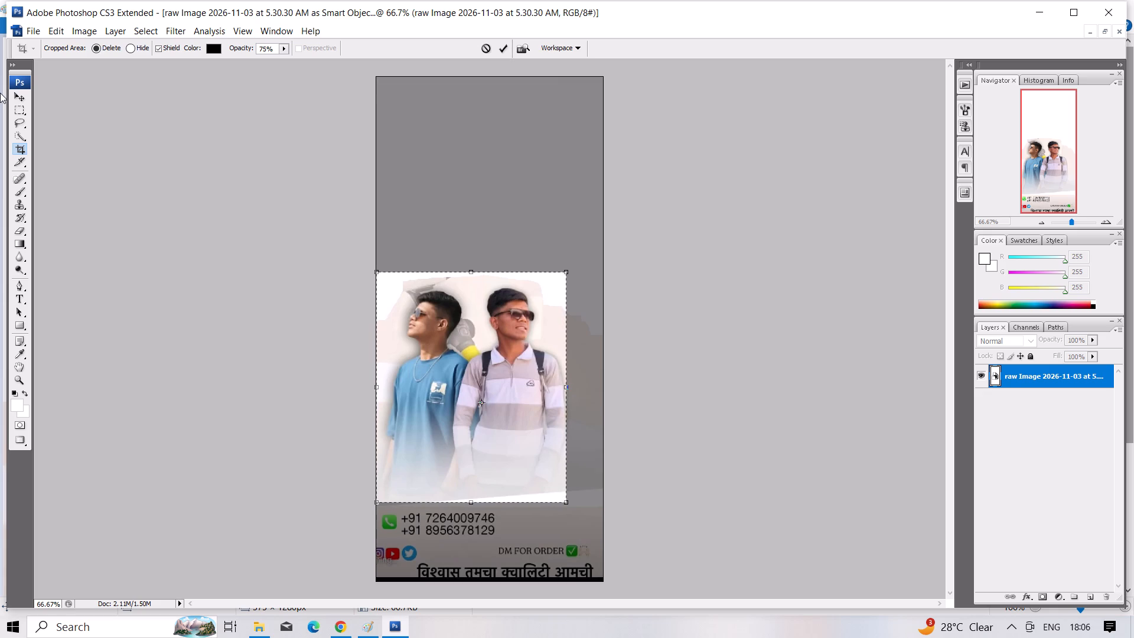
right_click(56, 139)
click(506, 44)
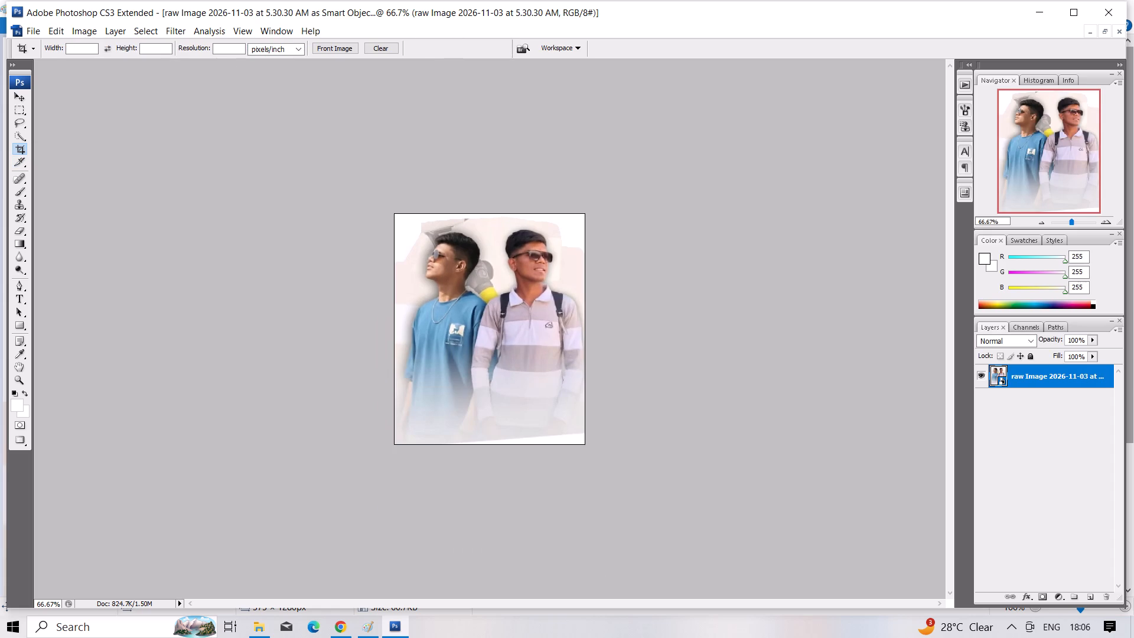
Draw a freehand Lasso selection around both men, following their heads and shoulders down to the image's bottom edge.
click(24, 166)
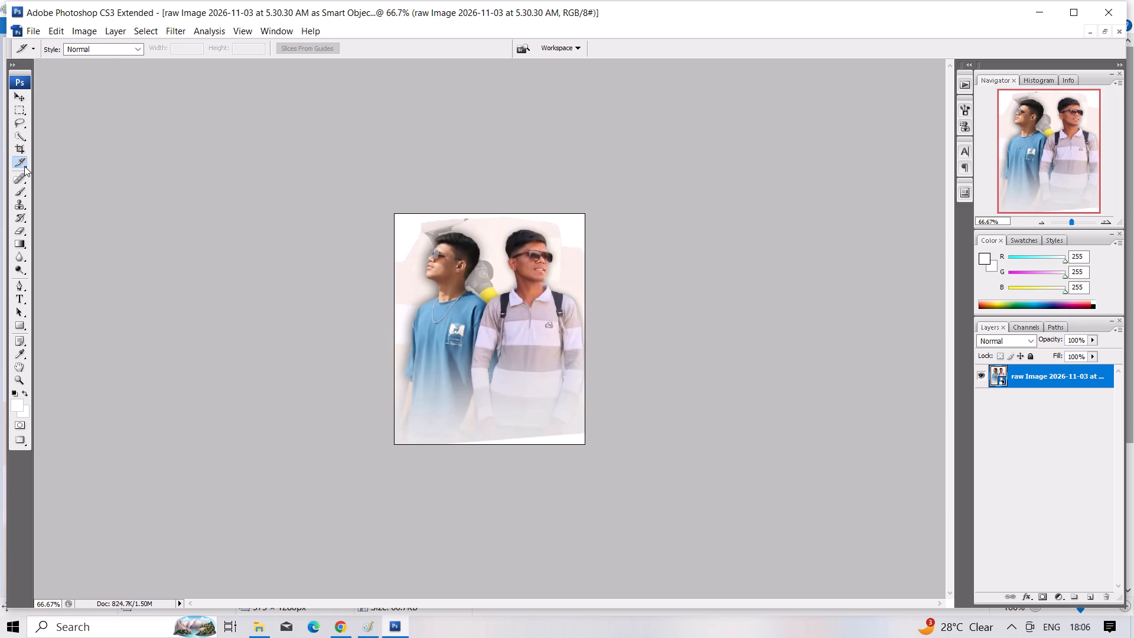
click(25, 119)
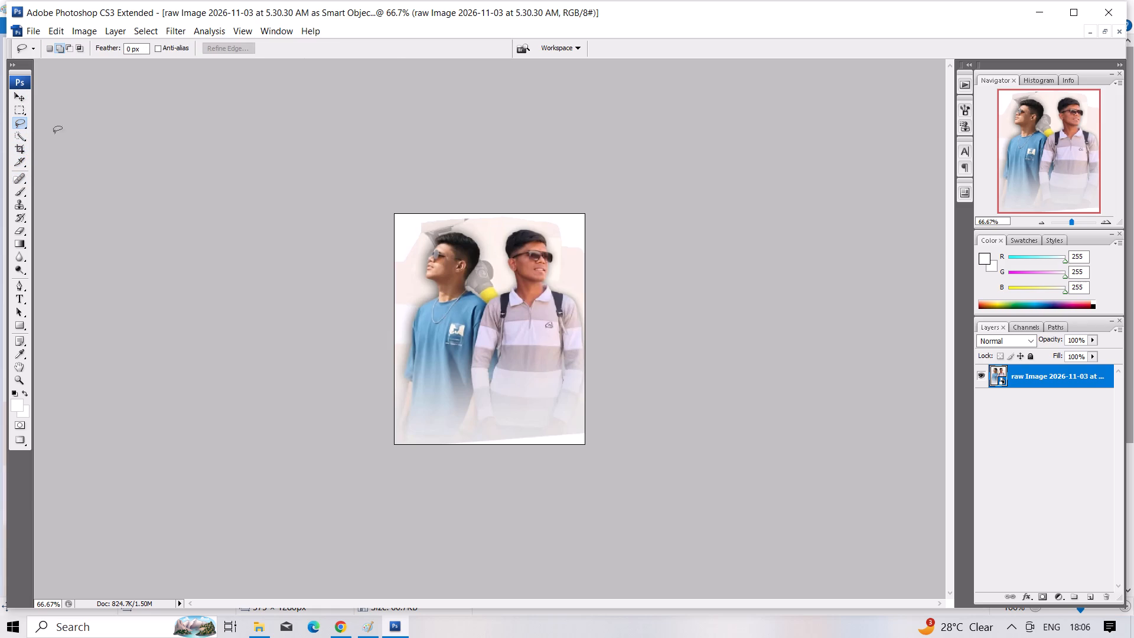
drag(441, 288, 439, 288)
drag(439, 288, 430, 250)
drag(430, 250, 480, 240)
drag(480, 240, 477, 294)
drag(477, 294, 504, 250)
drag(504, 250, 548, 255)
drag(548, 255, 568, 305)
drag(568, 305, 589, 437)
drag(589, 437, 403, 444)
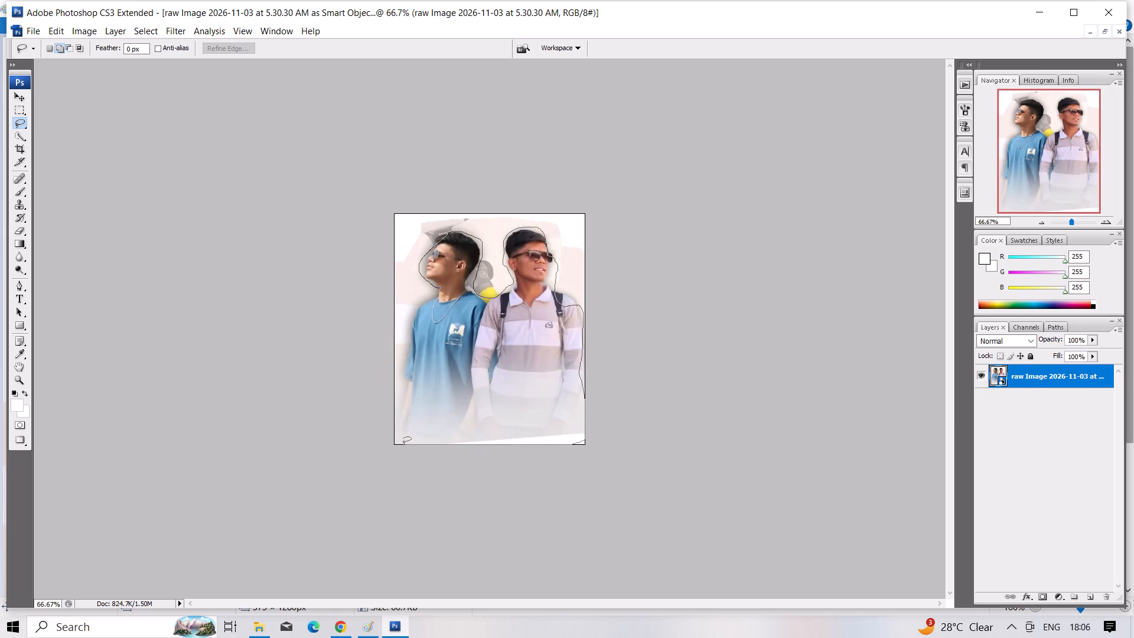
drag(403, 444, 399, 357)
drag(399, 357, 432, 292)
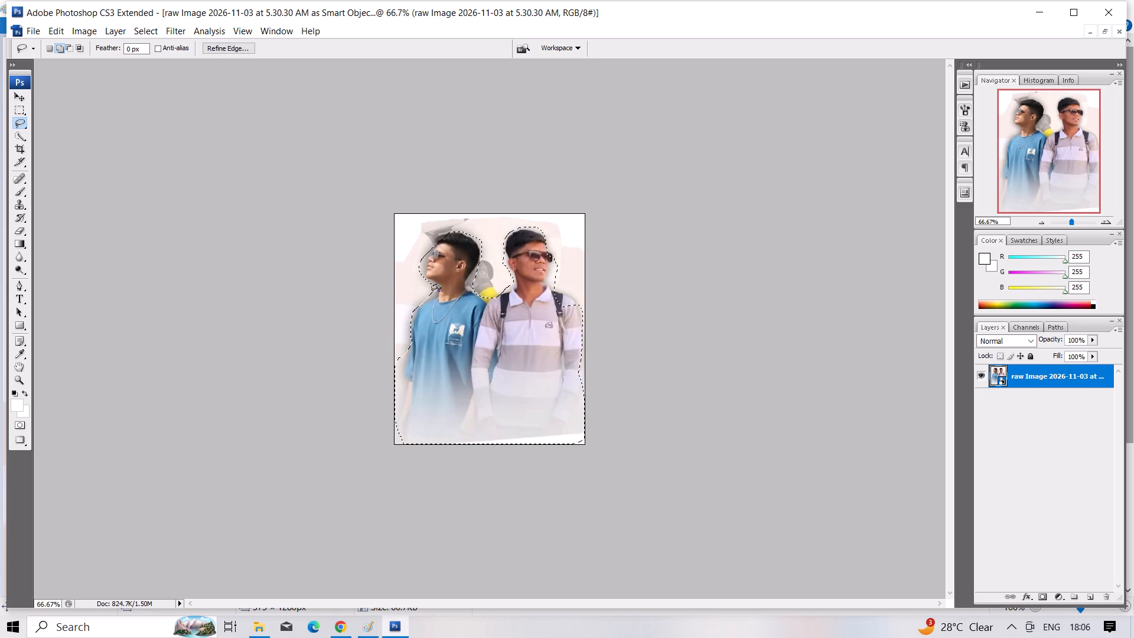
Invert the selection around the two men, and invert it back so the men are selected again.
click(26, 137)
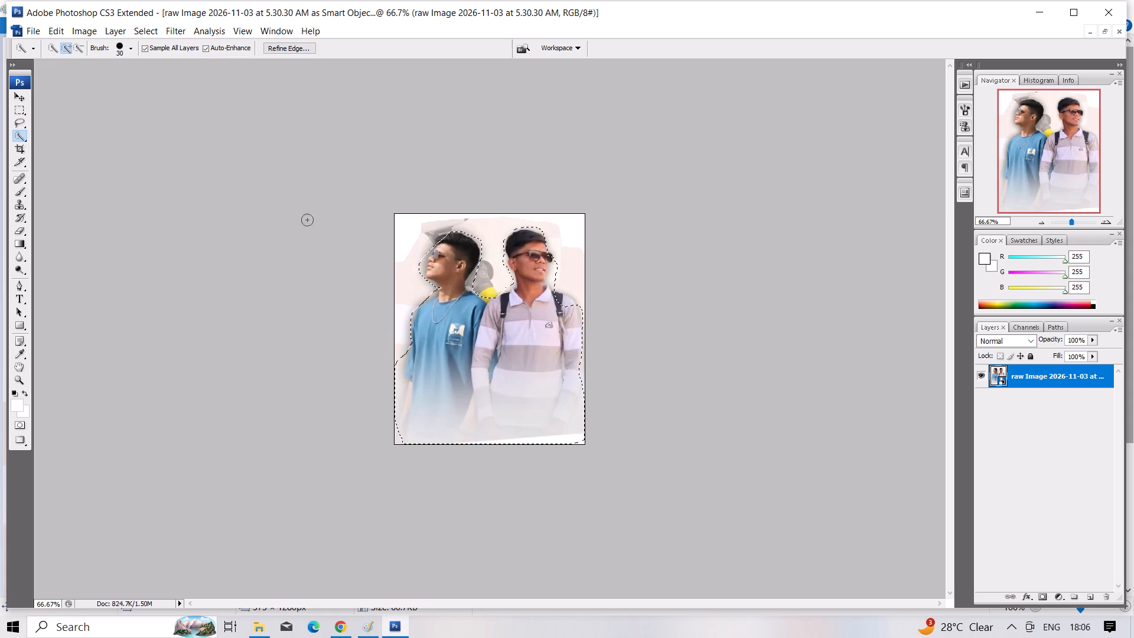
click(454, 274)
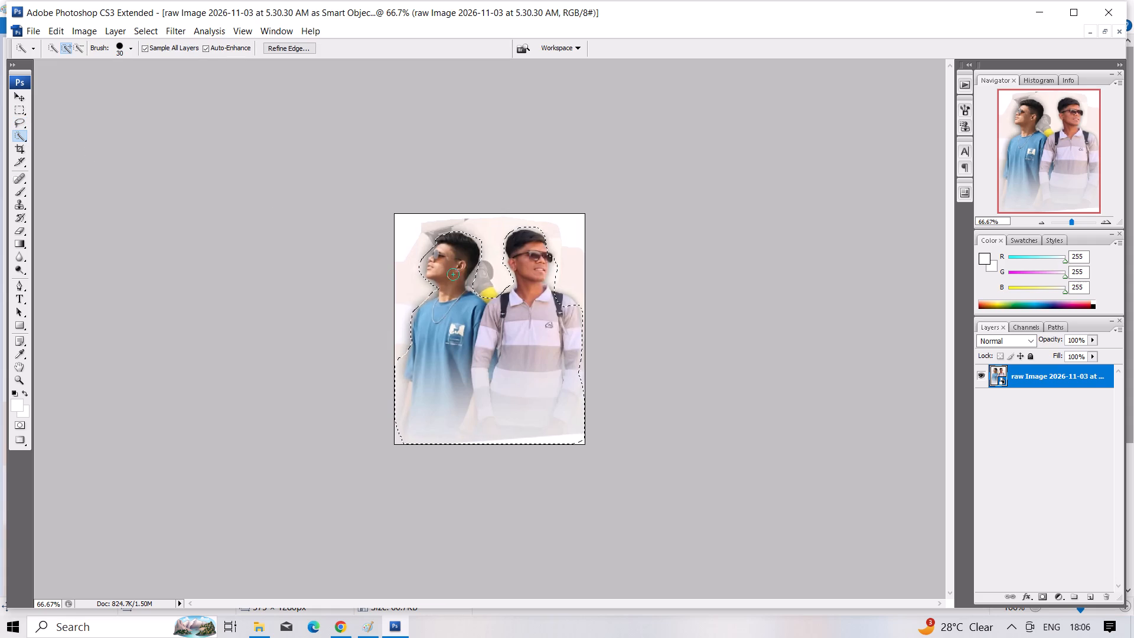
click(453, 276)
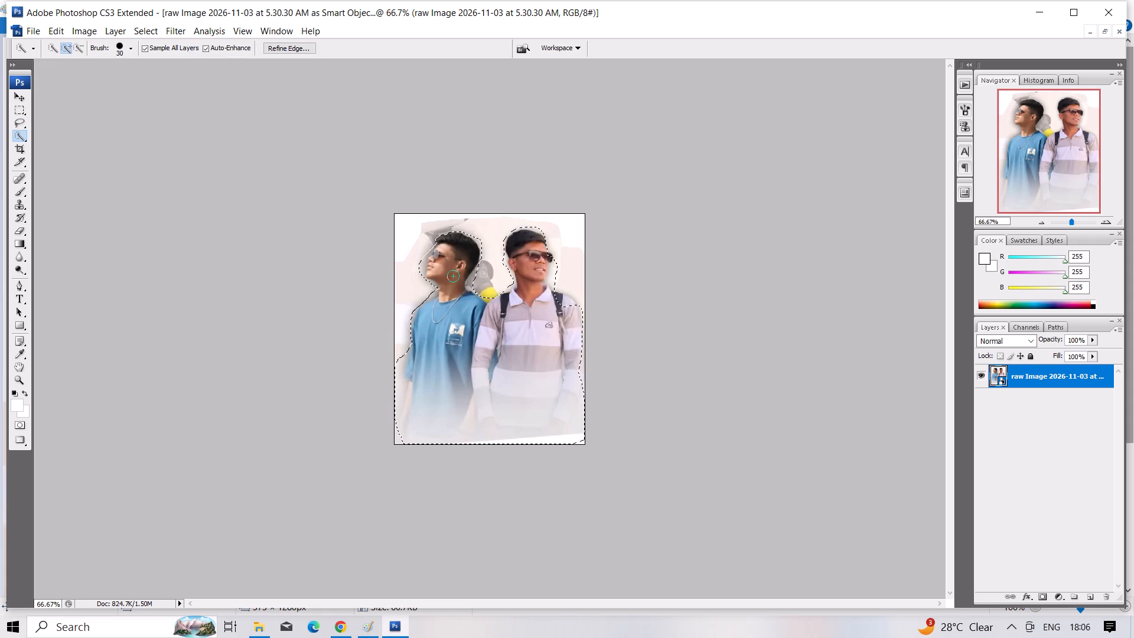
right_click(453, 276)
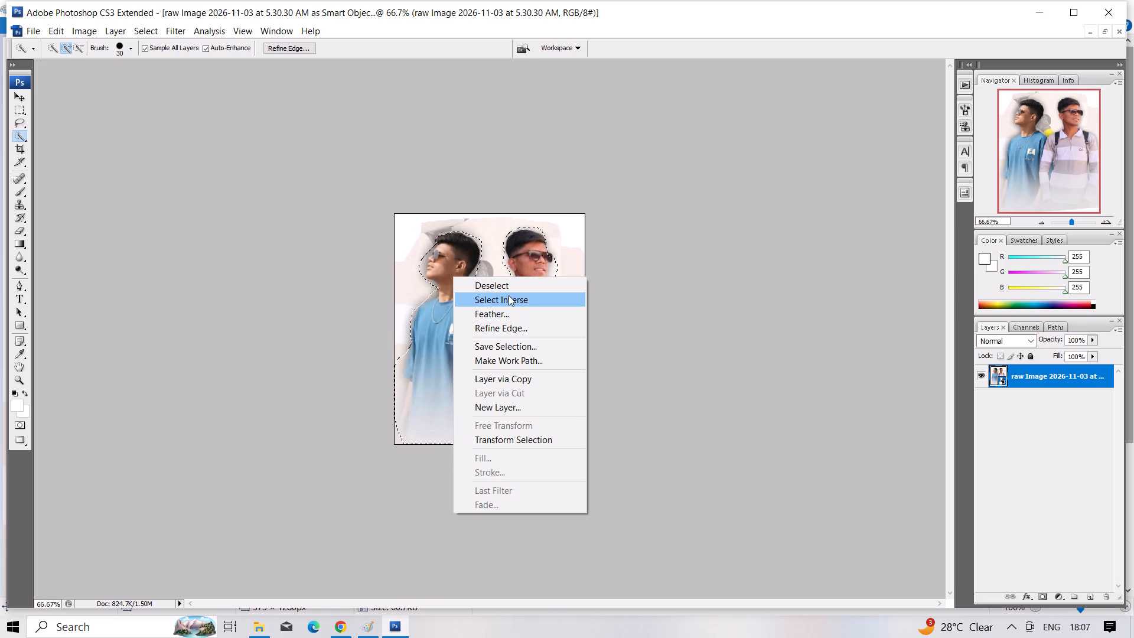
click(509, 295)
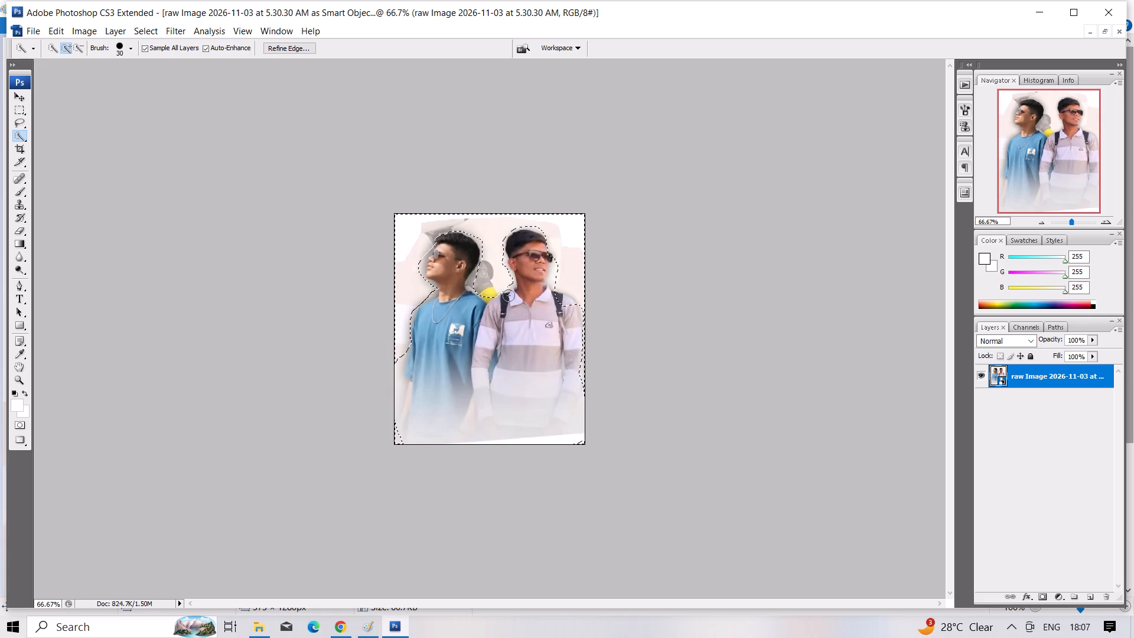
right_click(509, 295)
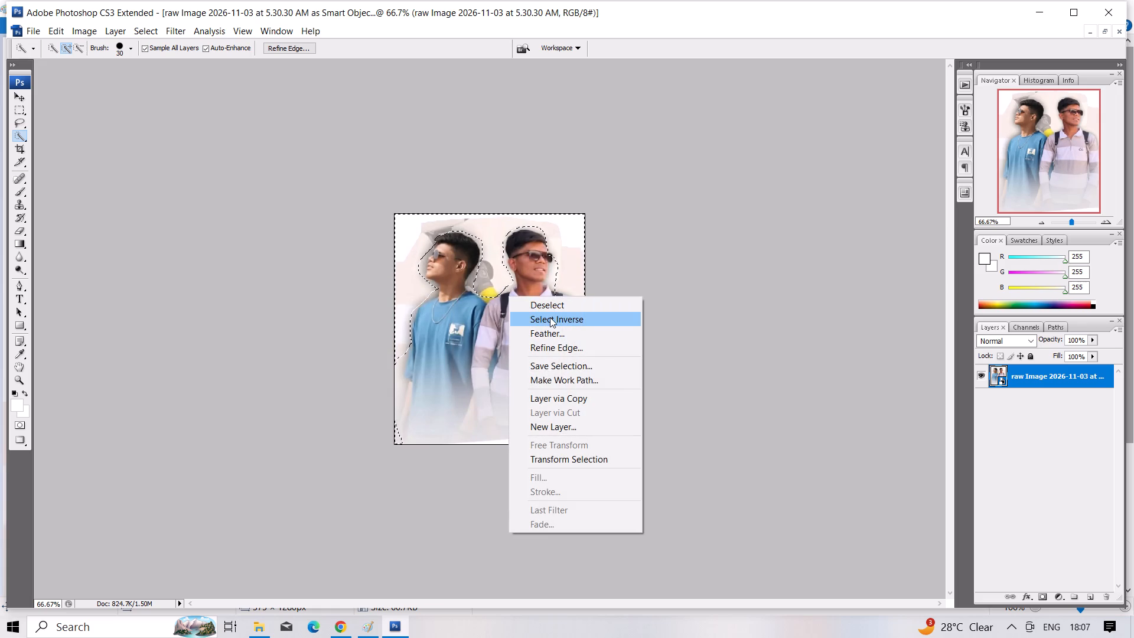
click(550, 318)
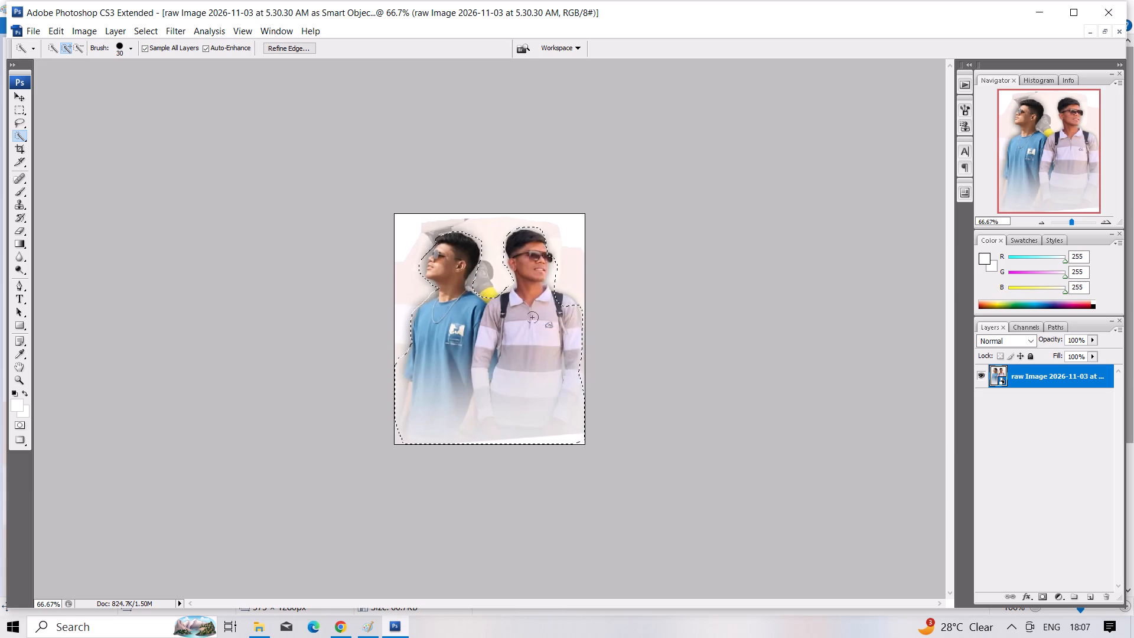
Copy the selected two men onto a new layer using Layer via Copy.
right_drag(530, 317, 510, 320)
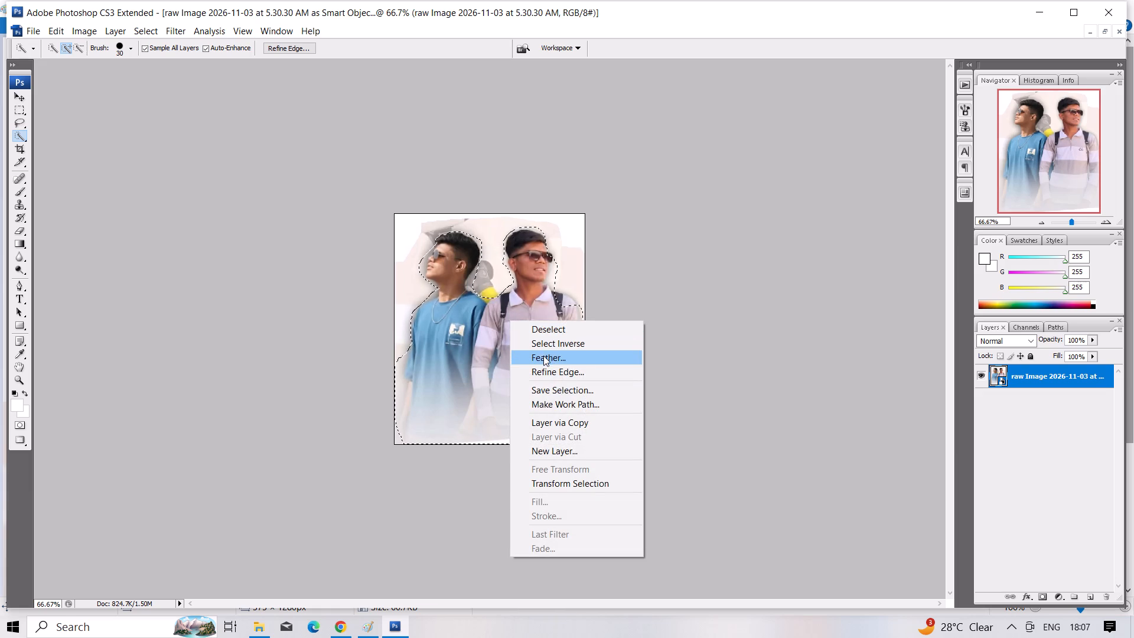
click(565, 419)
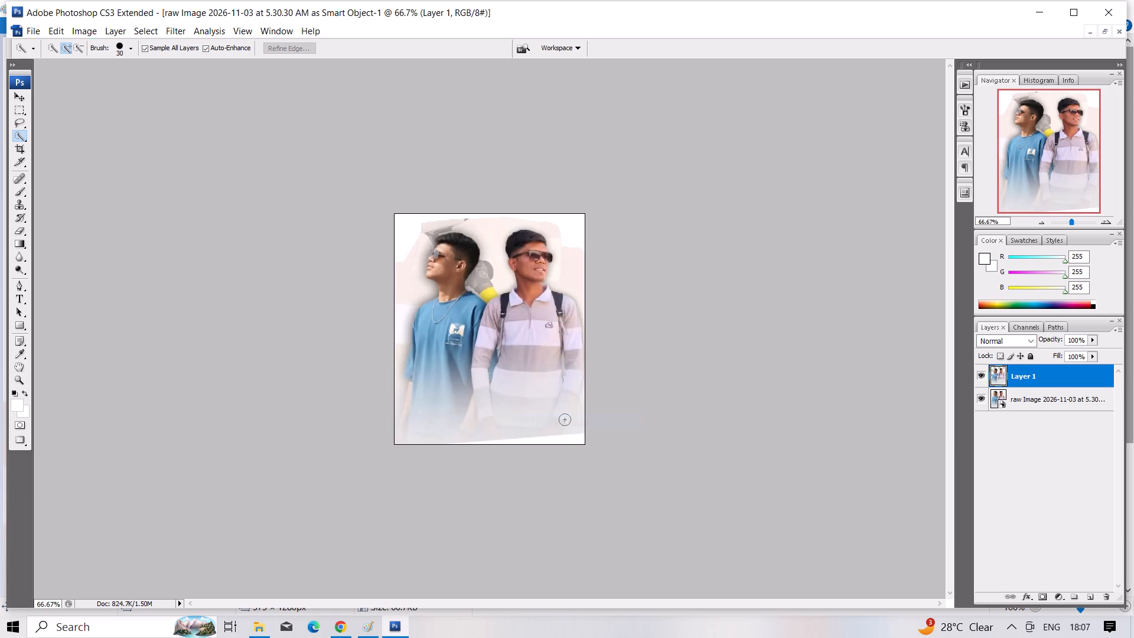
On the new layer, draw a freehand Lasso selection around both men, tracing heads, shoulders and the image's bottom edge.
right_click(447, 314)
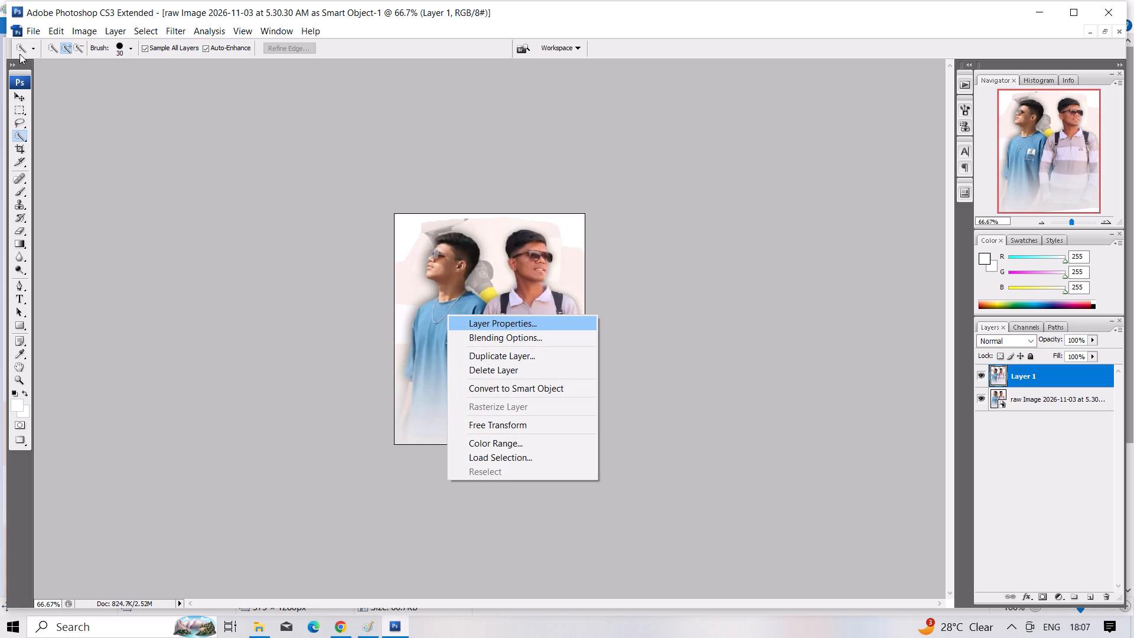
double_click(20, 125)
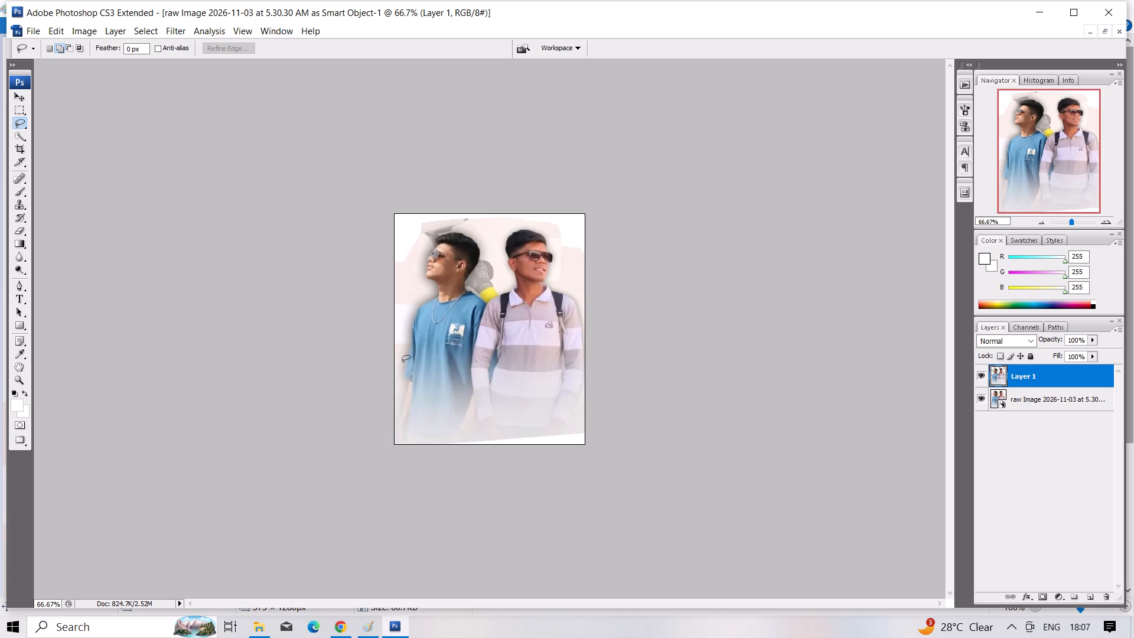
drag(402, 363, 418, 308)
drag(418, 308, 425, 276)
drag(425, 276, 444, 236)
drag(444, 236, 478, 241)
drag(478, 241, 470, 287)
drag(470, 287, 499, 250)
drag(499, 250, 552, 257)
drag(552, 257, 598, 434)
drag(598, 434, 406, 438)
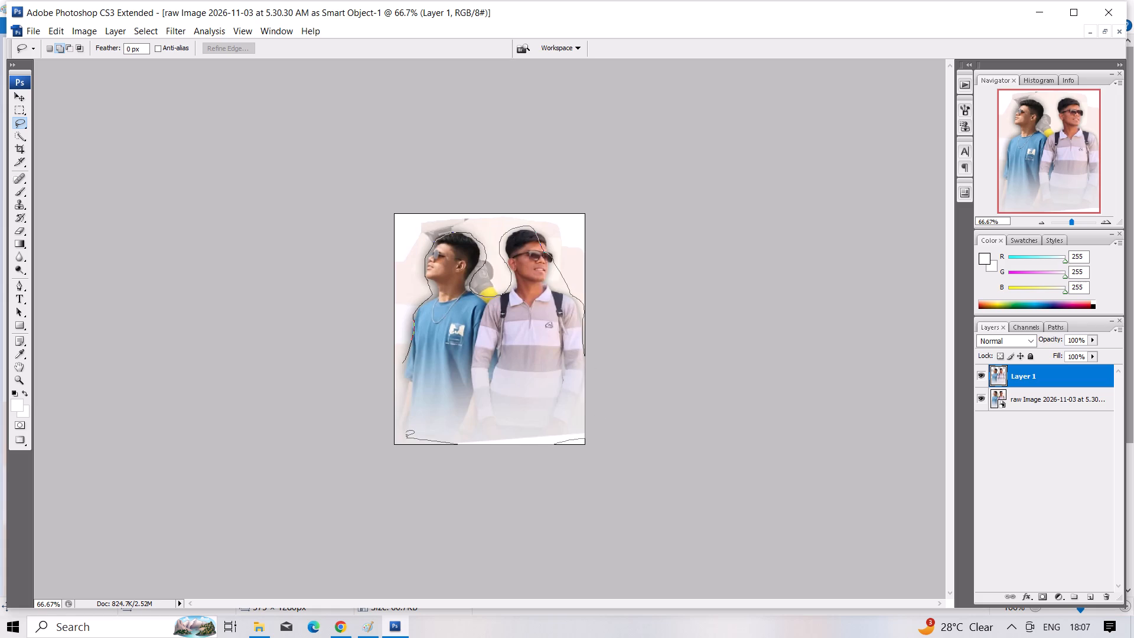
drag(406, 438, 396, 366)
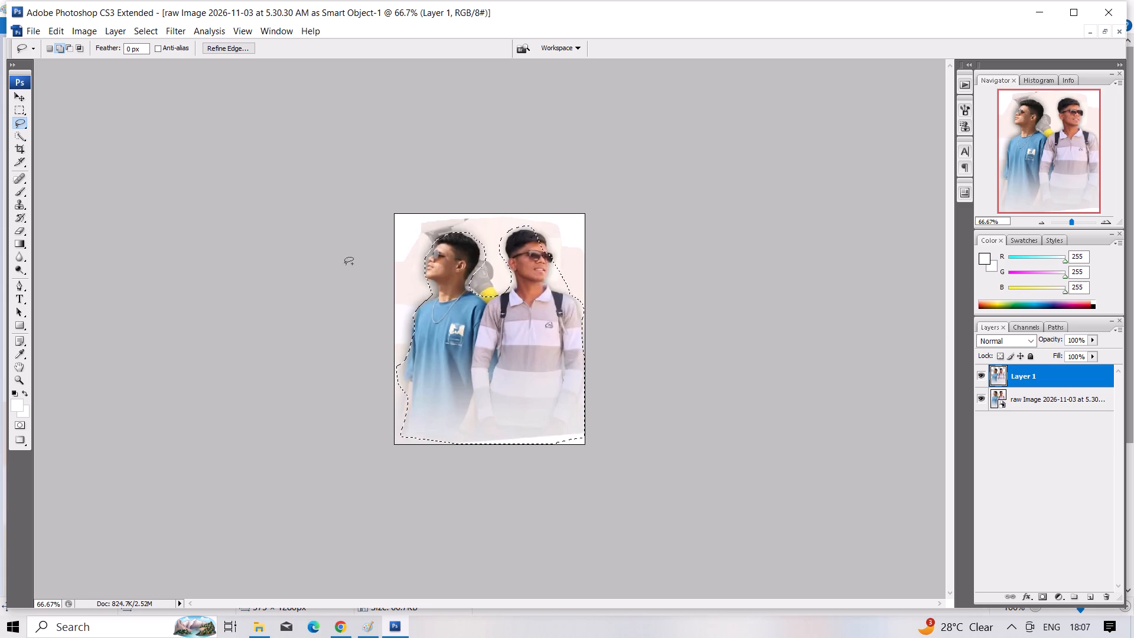
Save the selection around the men to the Layer 1 Mask channel of the current document.
scroll(69, 173, left, 1)
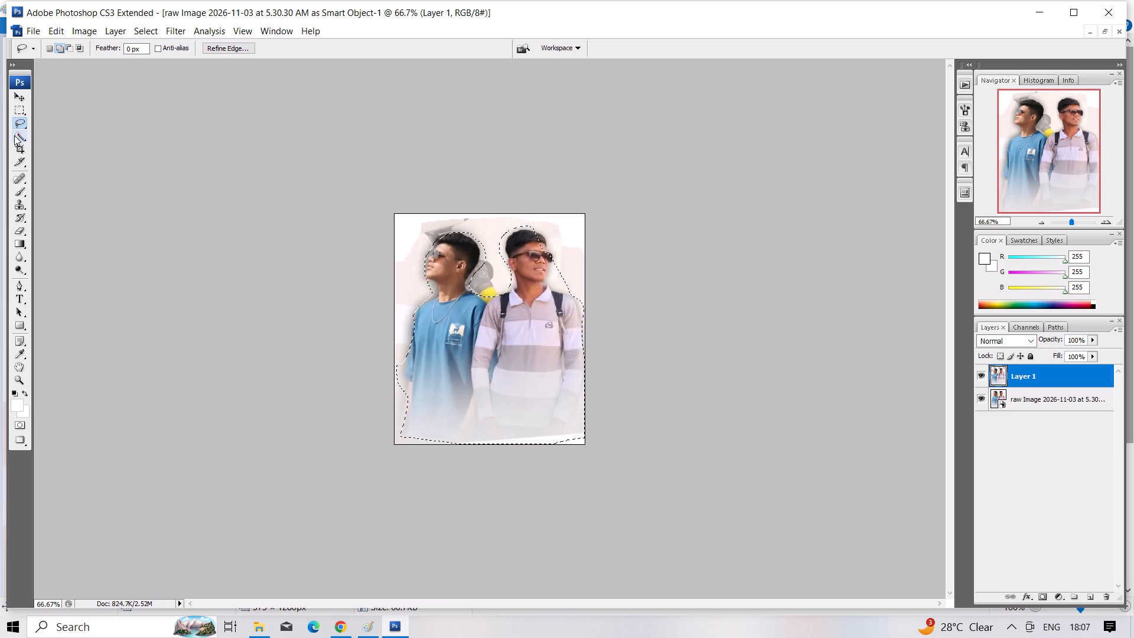
scroll(14, 135, left, 1)
click(14, 135)
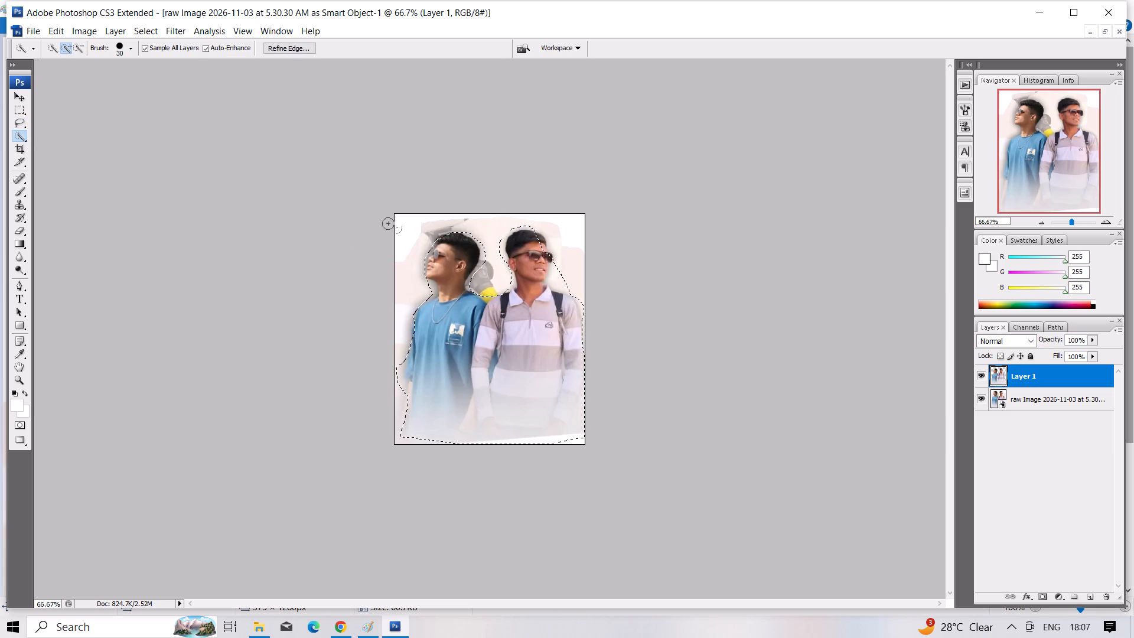
click(455, 261)
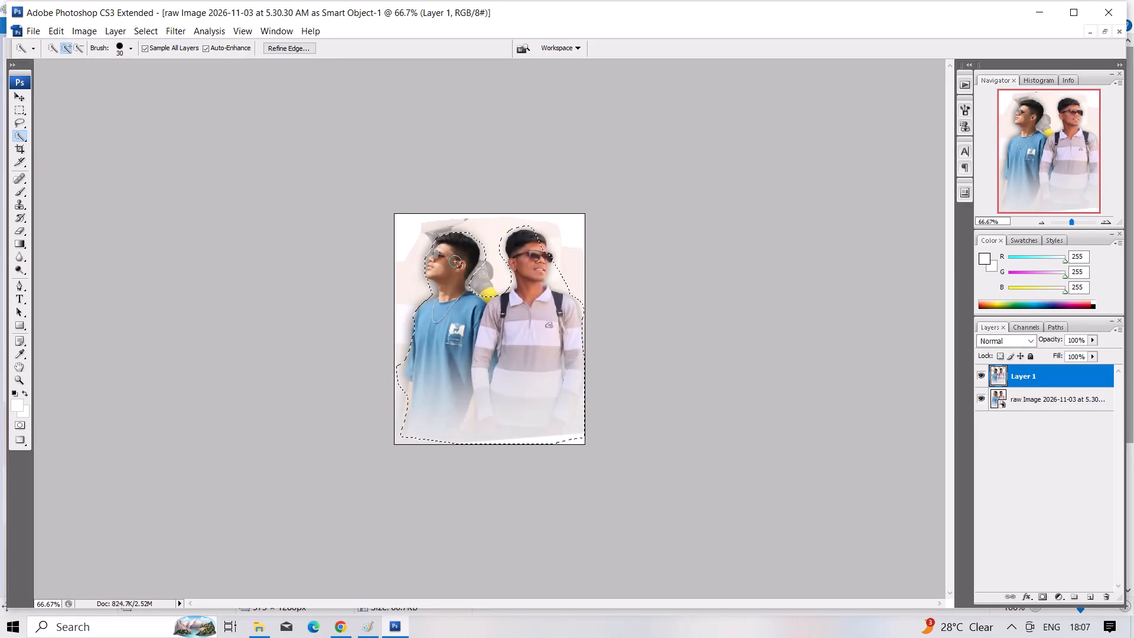
right_click(455, 261)
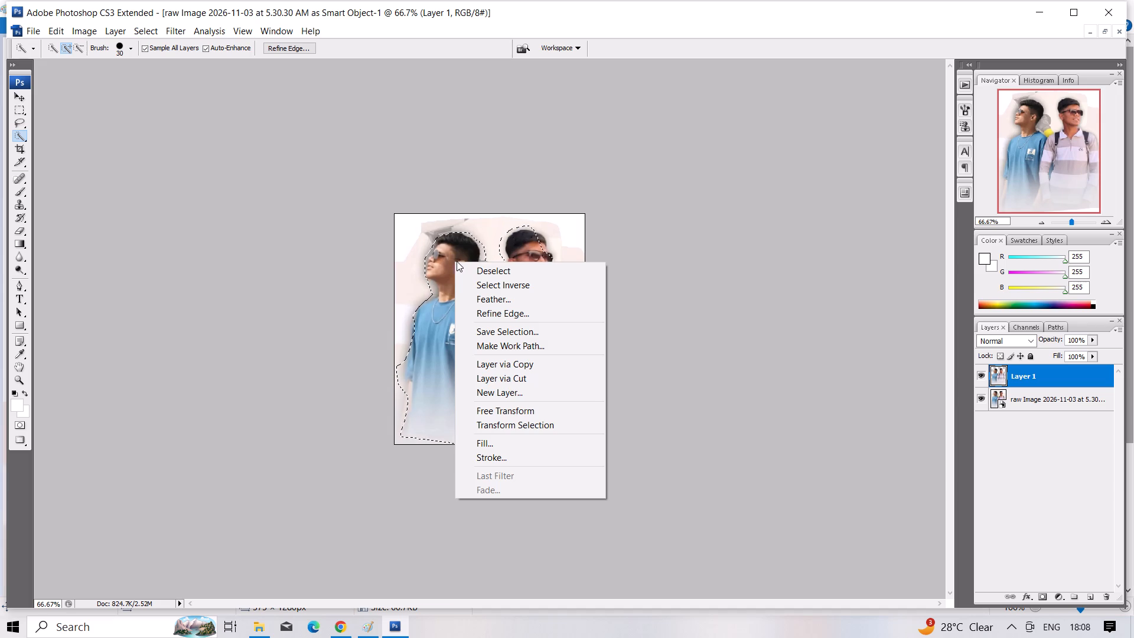
click(667, 206)
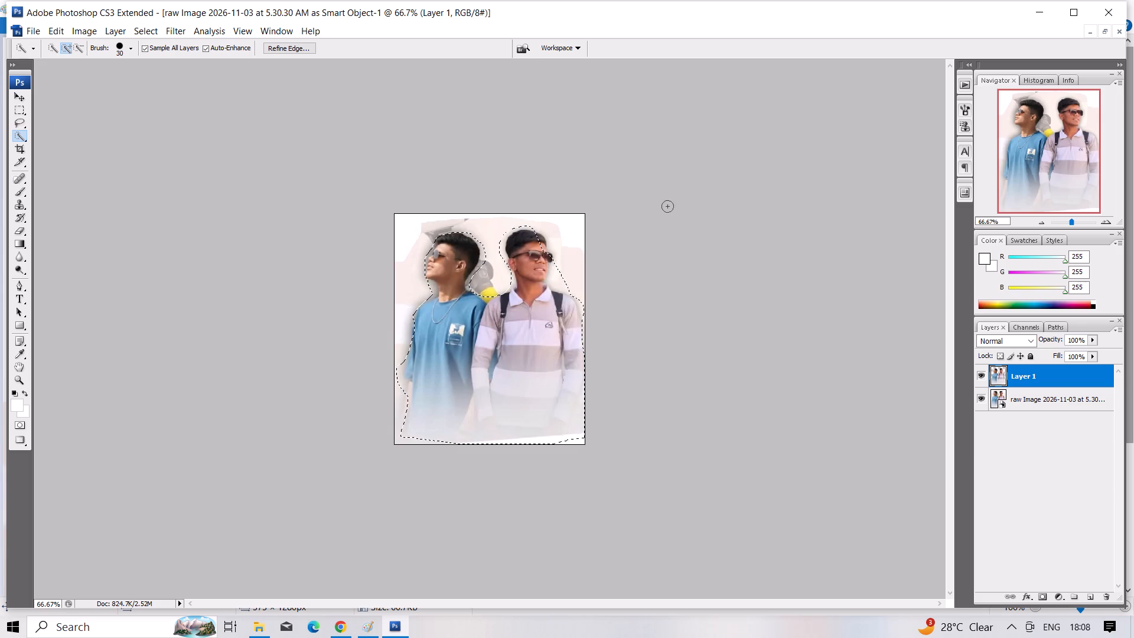
right_click(540, 284)
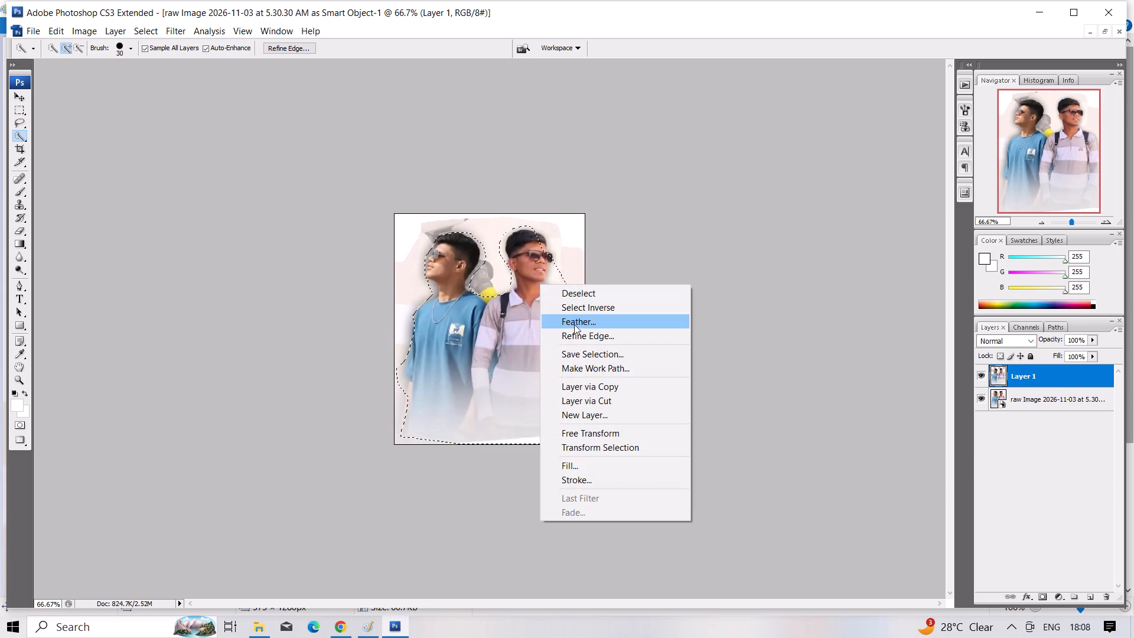
click(587, 356)
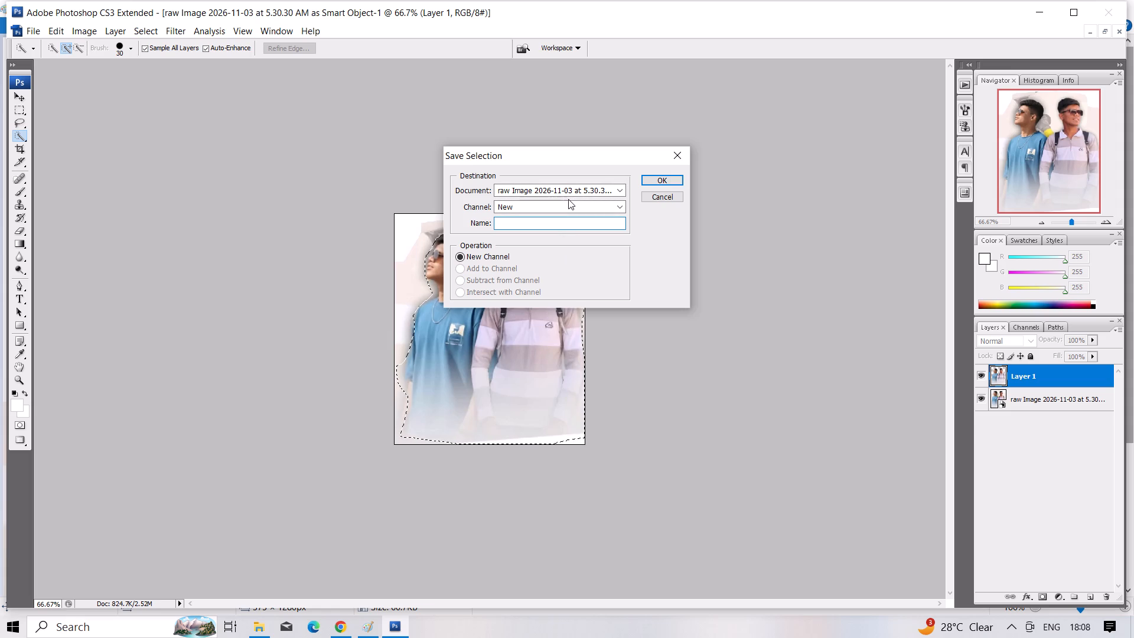
click(568, 199)
click(594, 203)
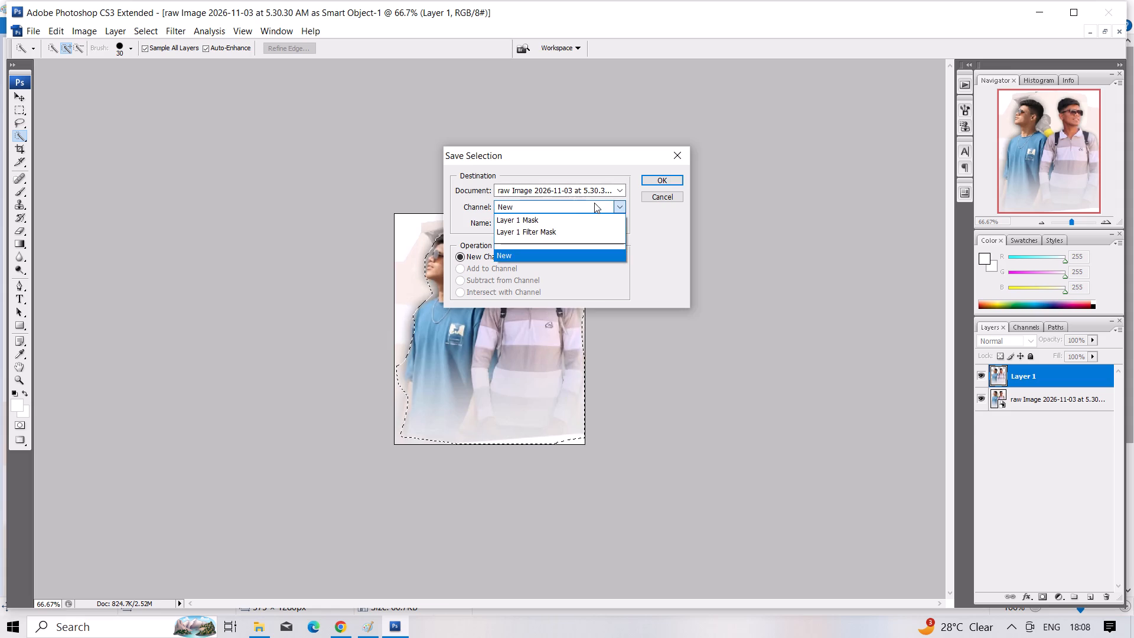
click(565, 223)
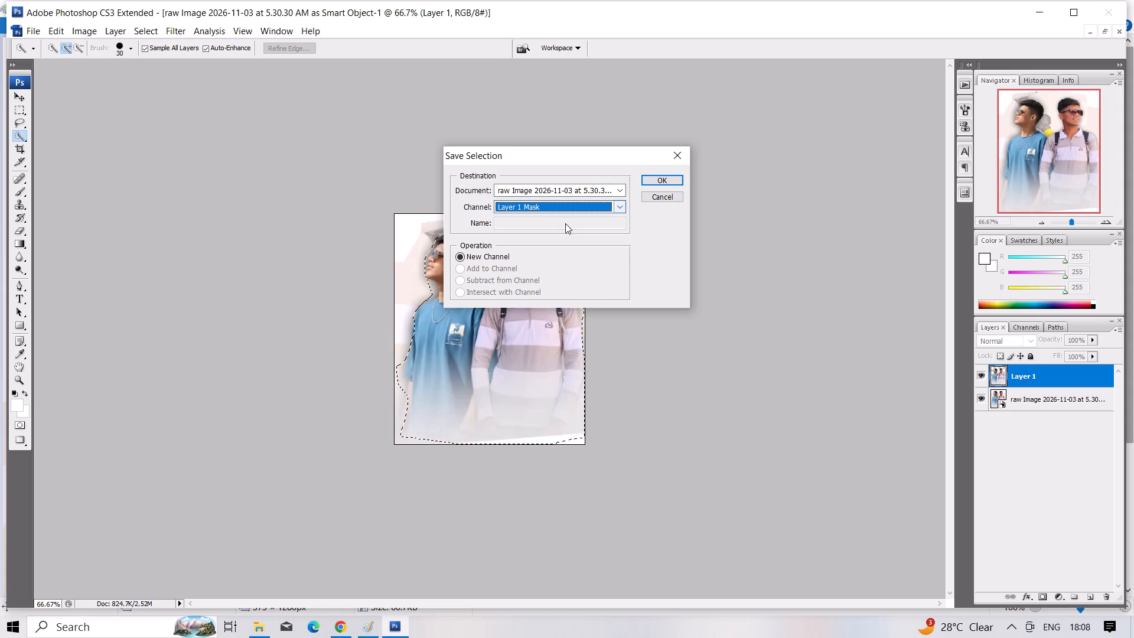
click(667, 178)
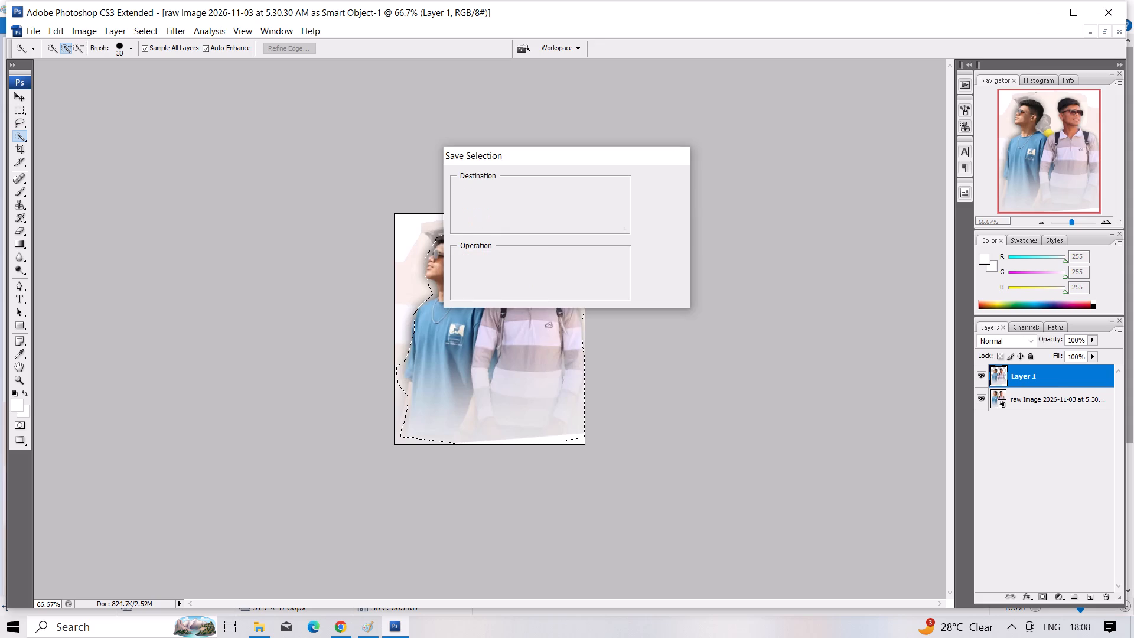
Start Refine Edge on the selection around the two men, compare the black and white background previews, and set Smooth to 2.
right_click(485, 330)
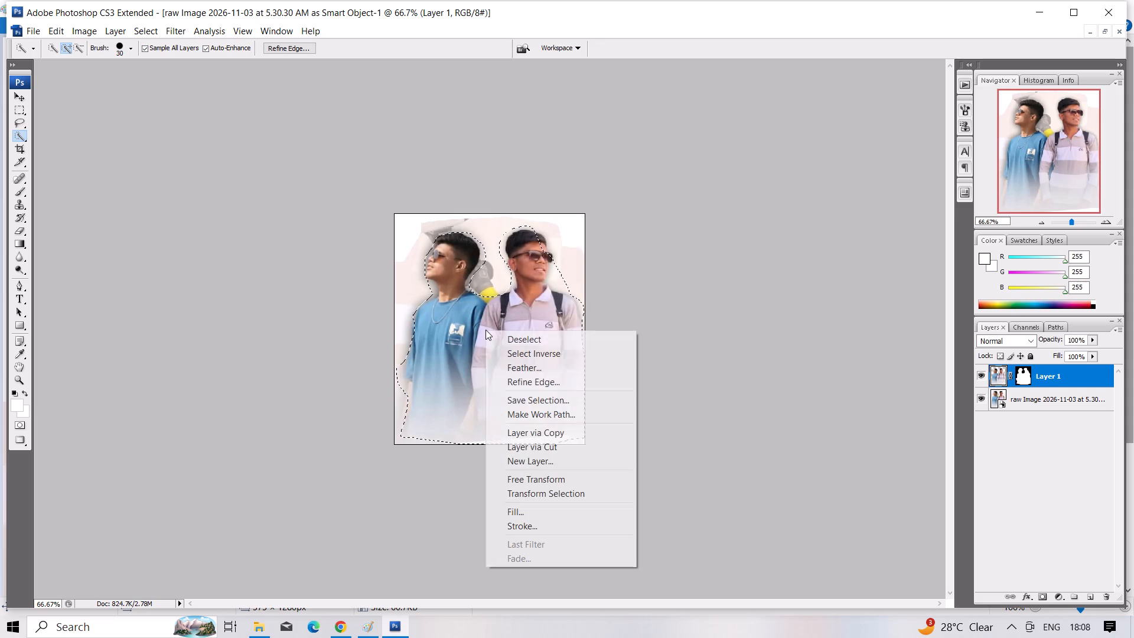
click(554, 383)
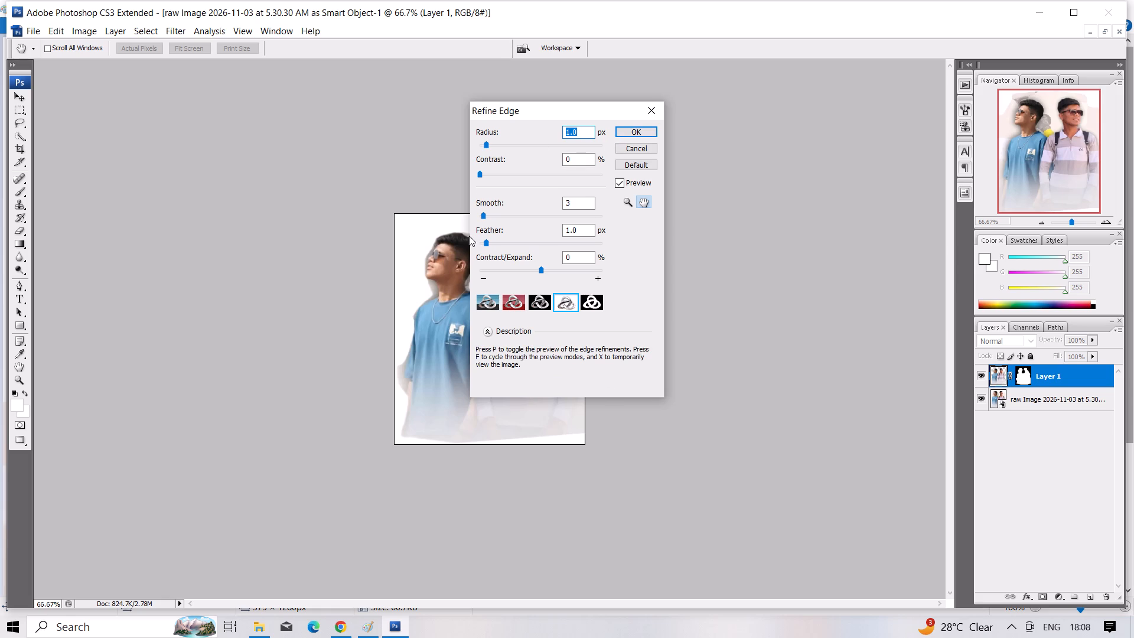
click(542, 305)
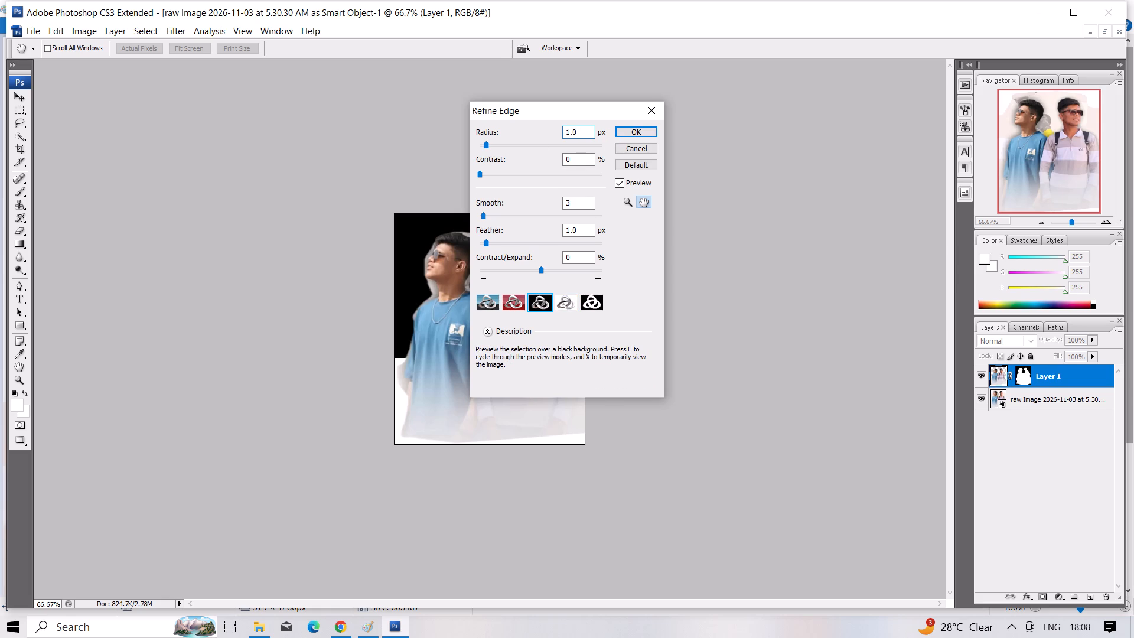
click(575, 301)
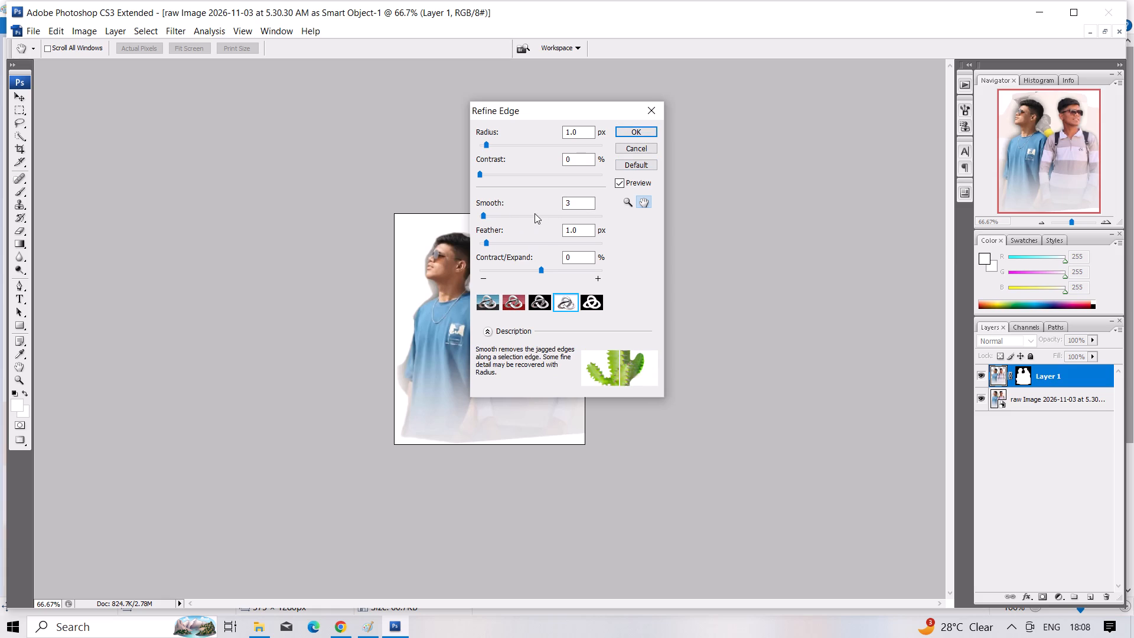
click(580, 201)
key(BackSpace)
key(2)
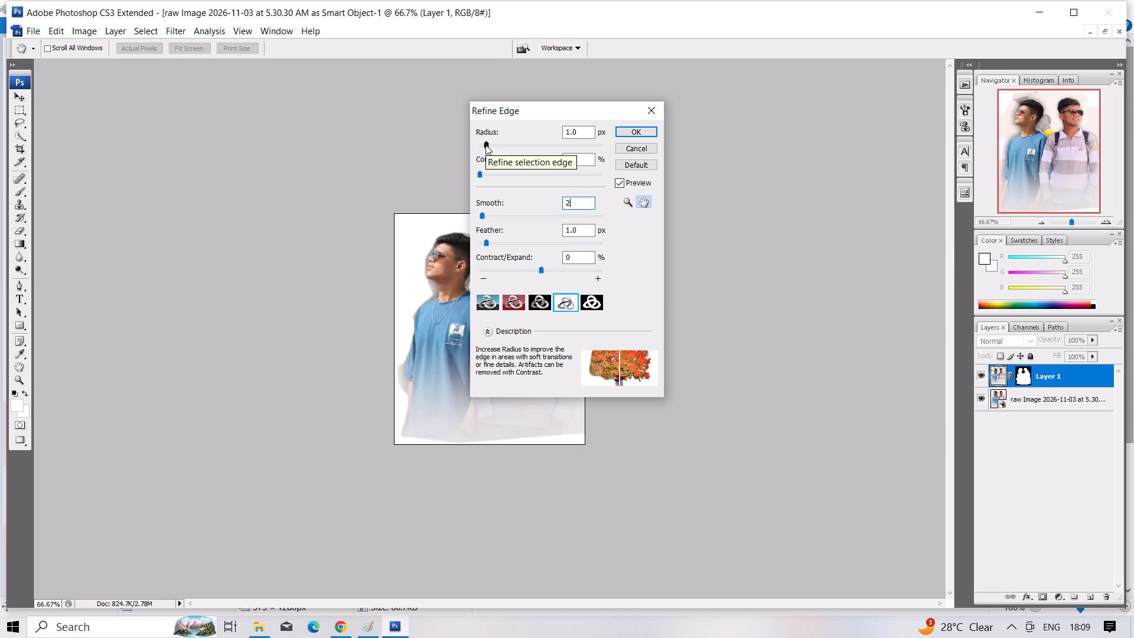
Set the edge refinement's Radius to 2.5 px and its Contrast to 49%.
drag(485, 145, 475, 145)
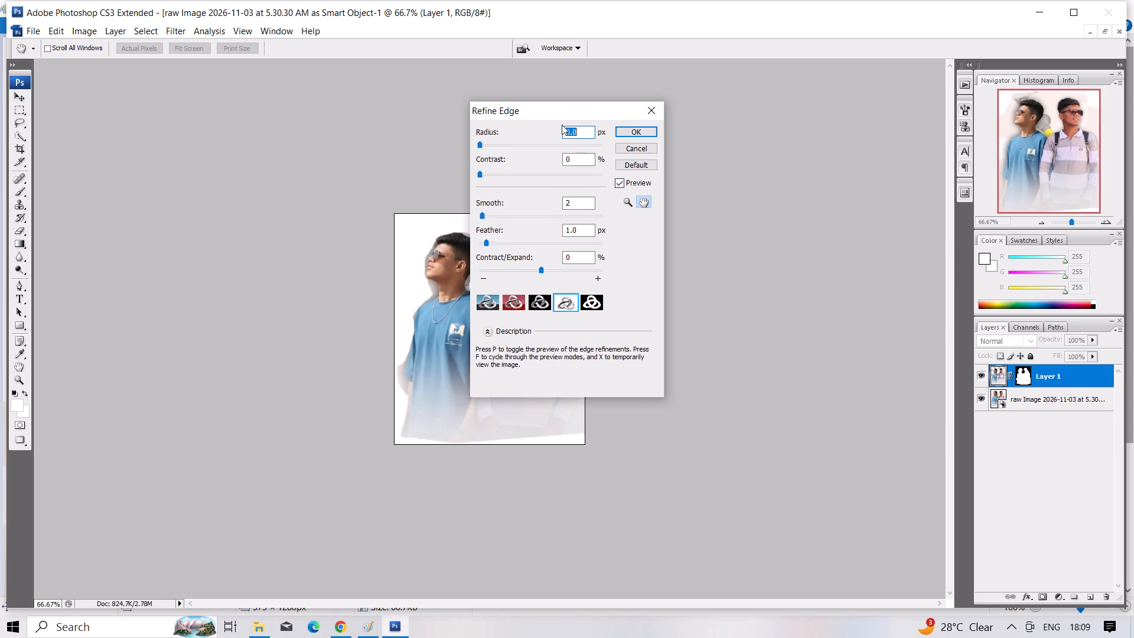
click(497, 146)
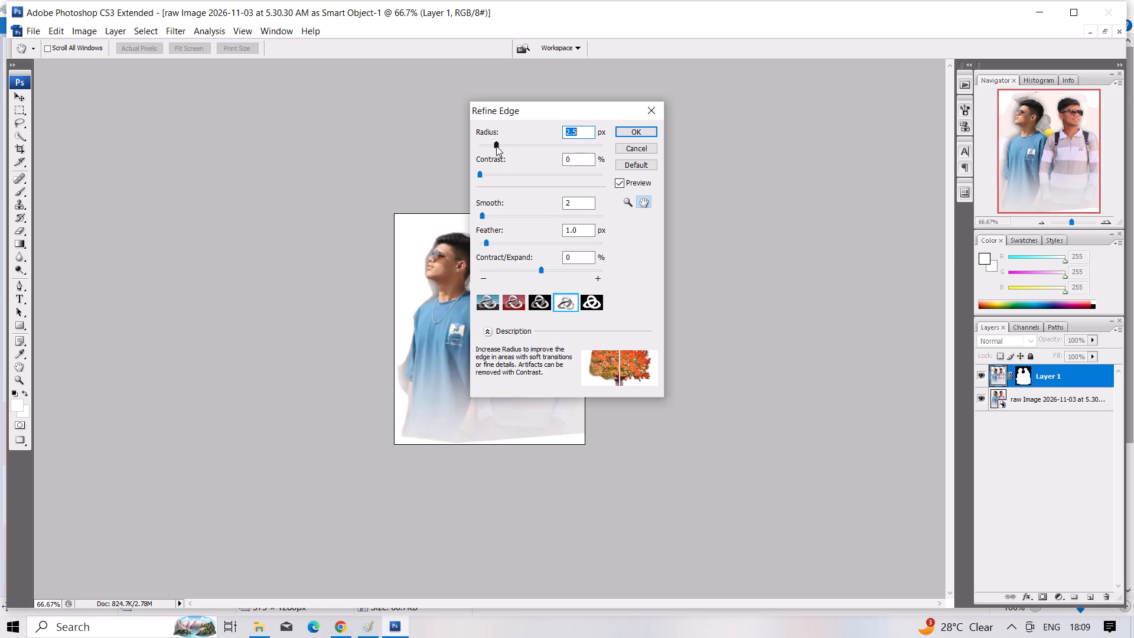
click(504, 172)
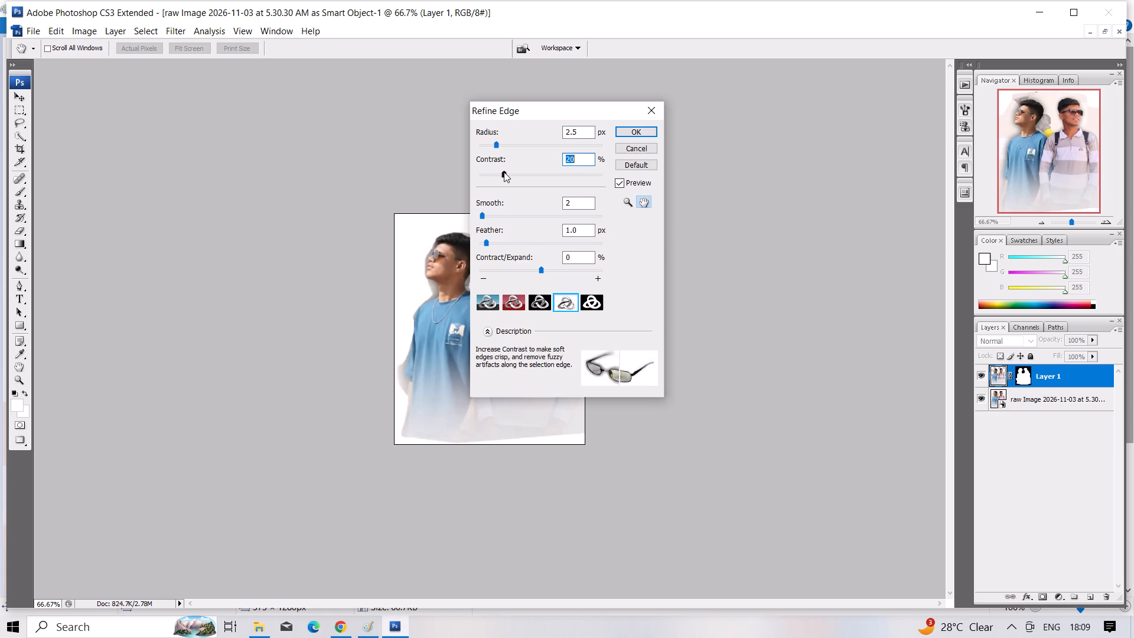
click(504, 172)
click(521, 173)
click(530, 172)
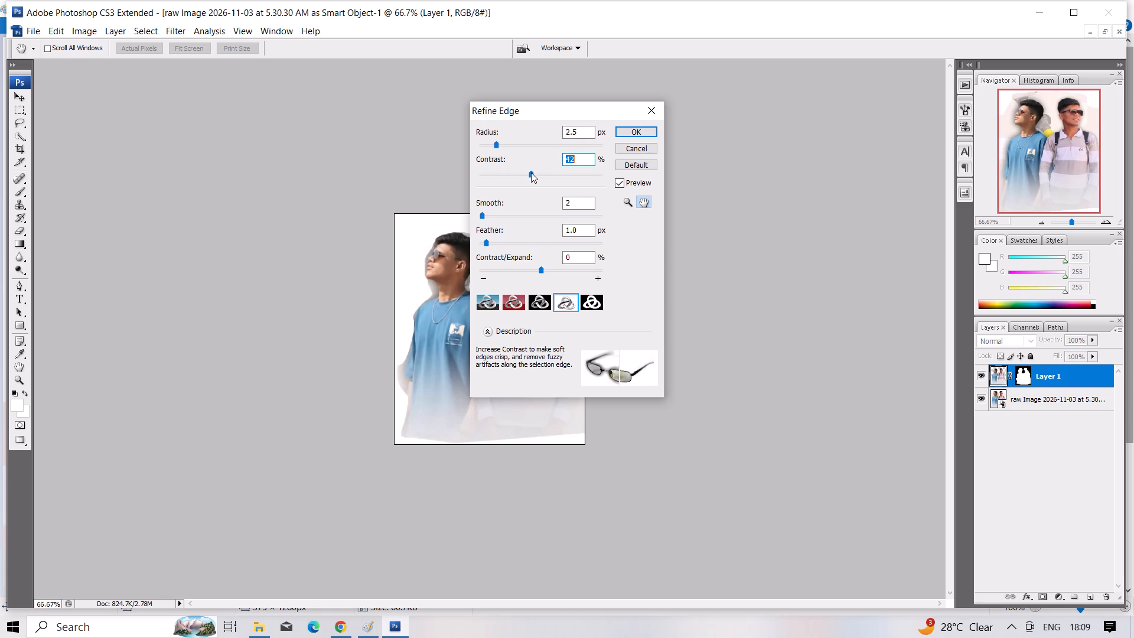
click(540, 172)
Set Feather to 0 px and Contract/Expand to -29%, and apply the edge refinement to the selection.
click(505, 246)
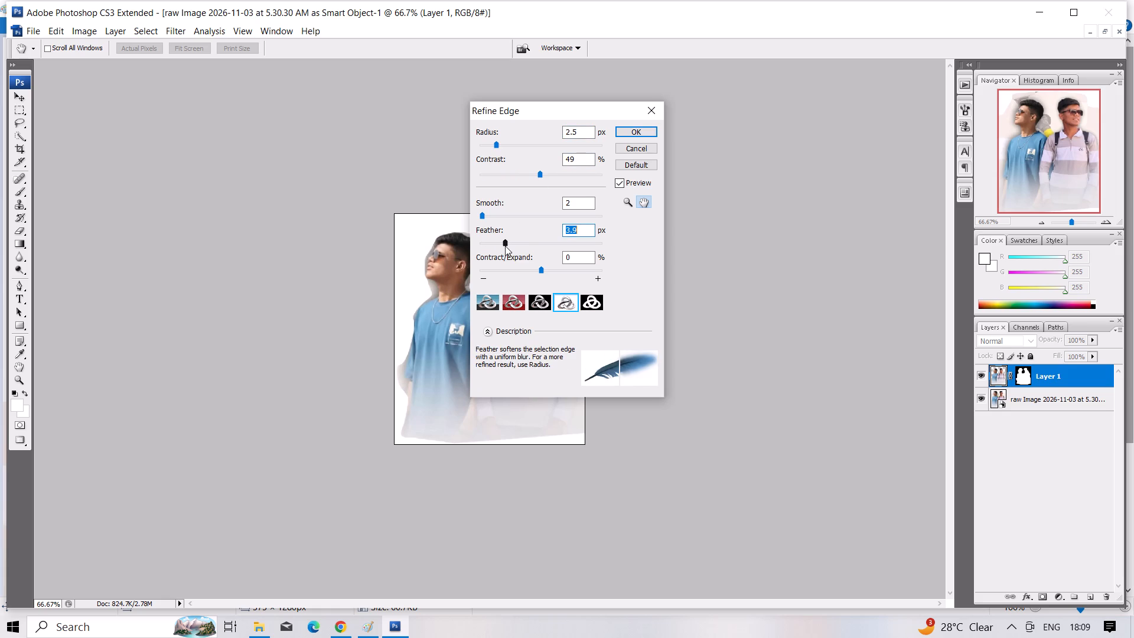
drag(505, 246, 462, 250)
drag(541, 268, 539, 267)
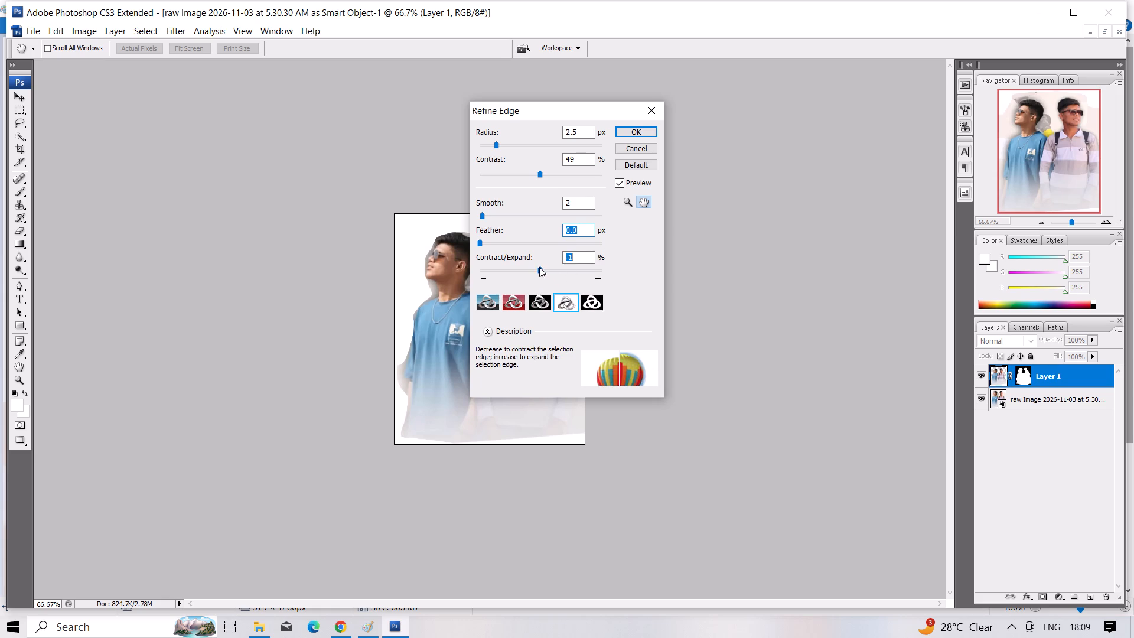
drag(539, 267, 485, 275)
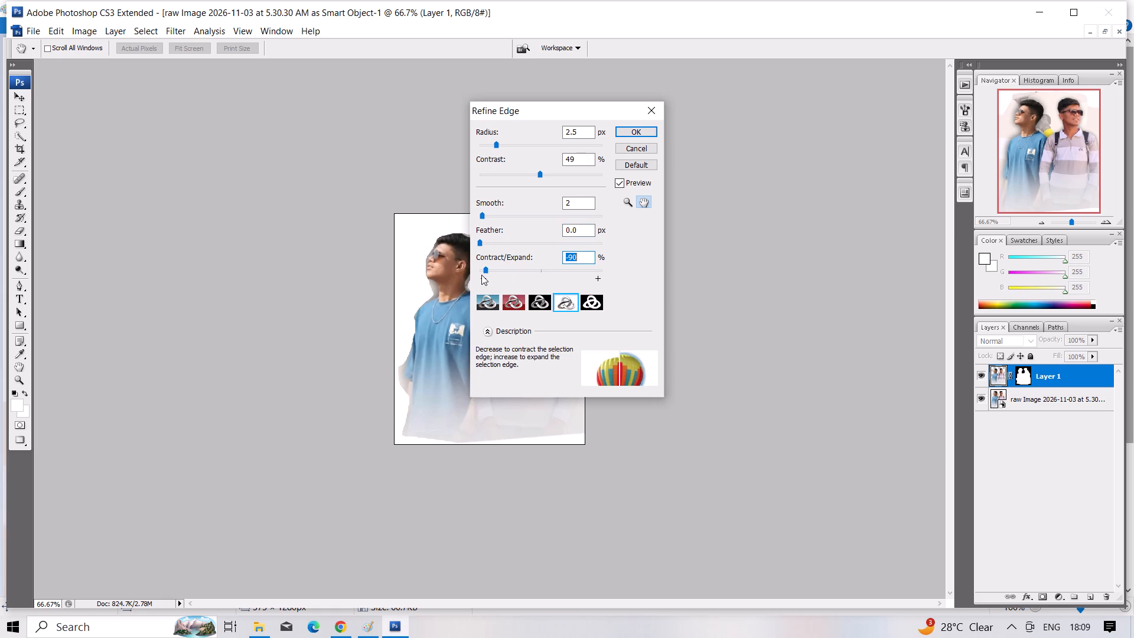
drag(488, 267, 503, 263)
drag(503, 263, 523, 266)
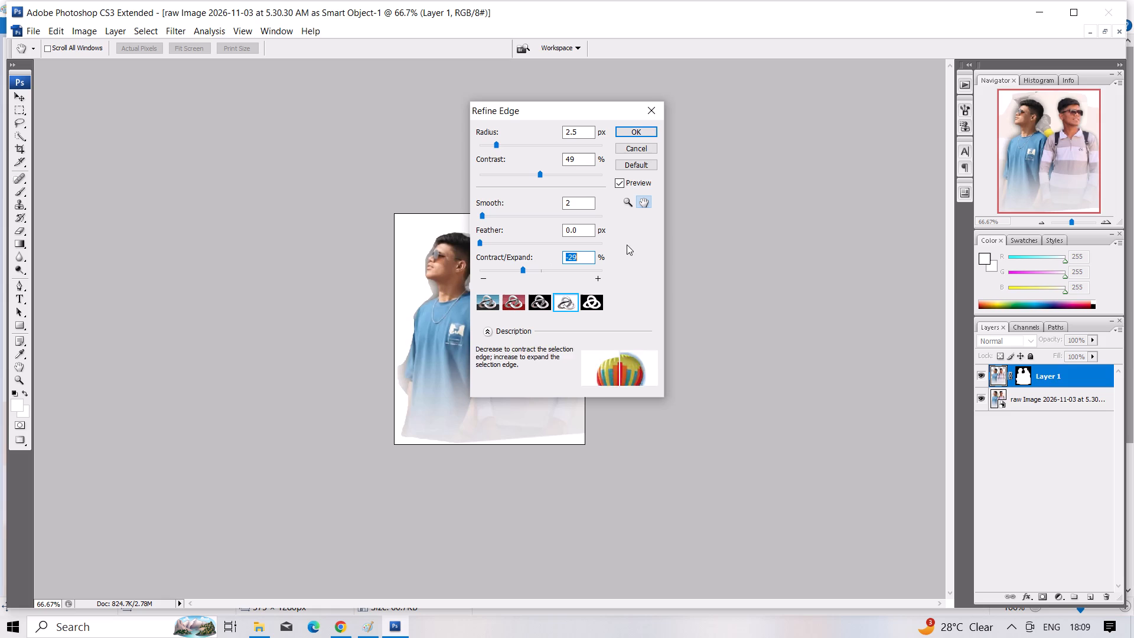
click(636, 133)
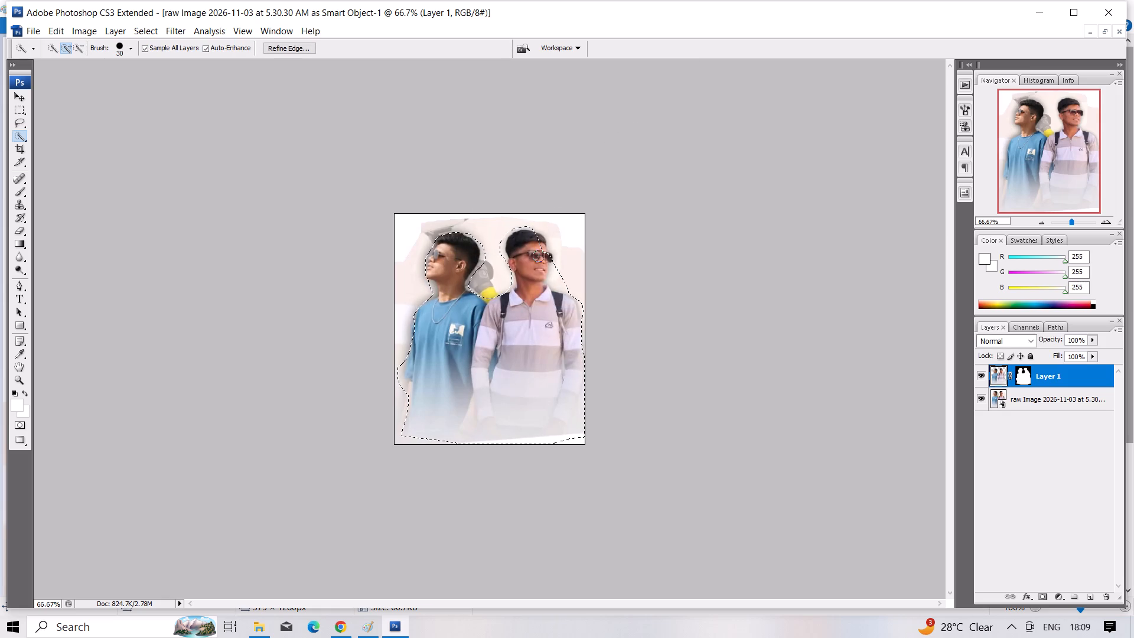
Delete Layer 1 together with its mask, keeping only the original smart object layer.
click(1068, 382)
right_click(1068, 382)
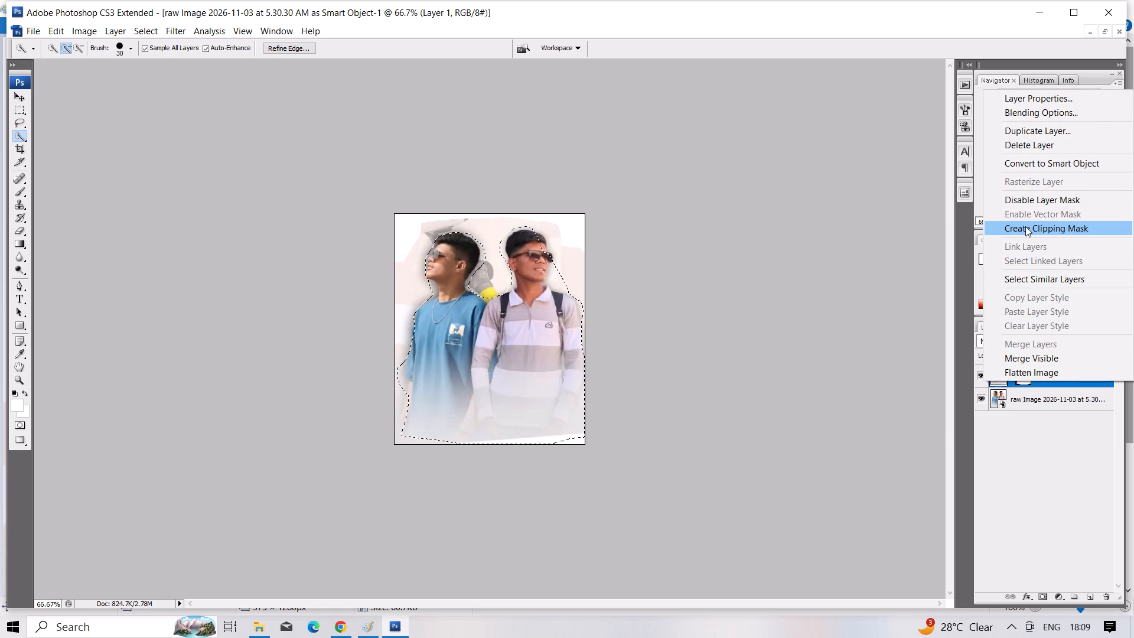
ctrl+scroll(1025, 226, up, 1)
click(1011, 146)
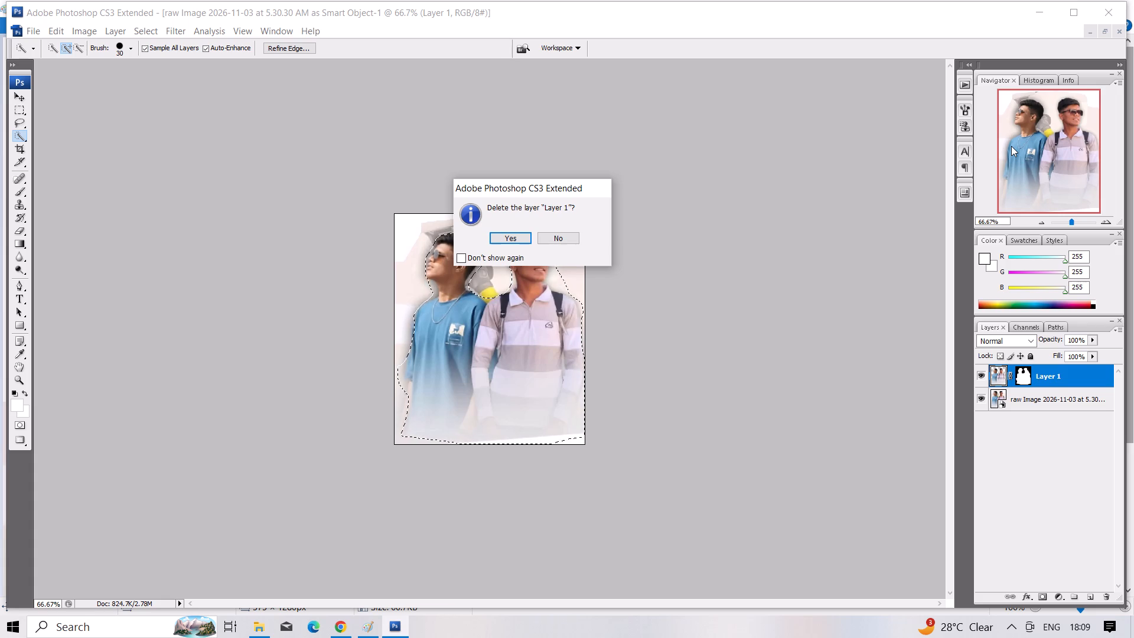
click(1039, 10)
click(523, 236)
drag(523, 236, 930, 74)
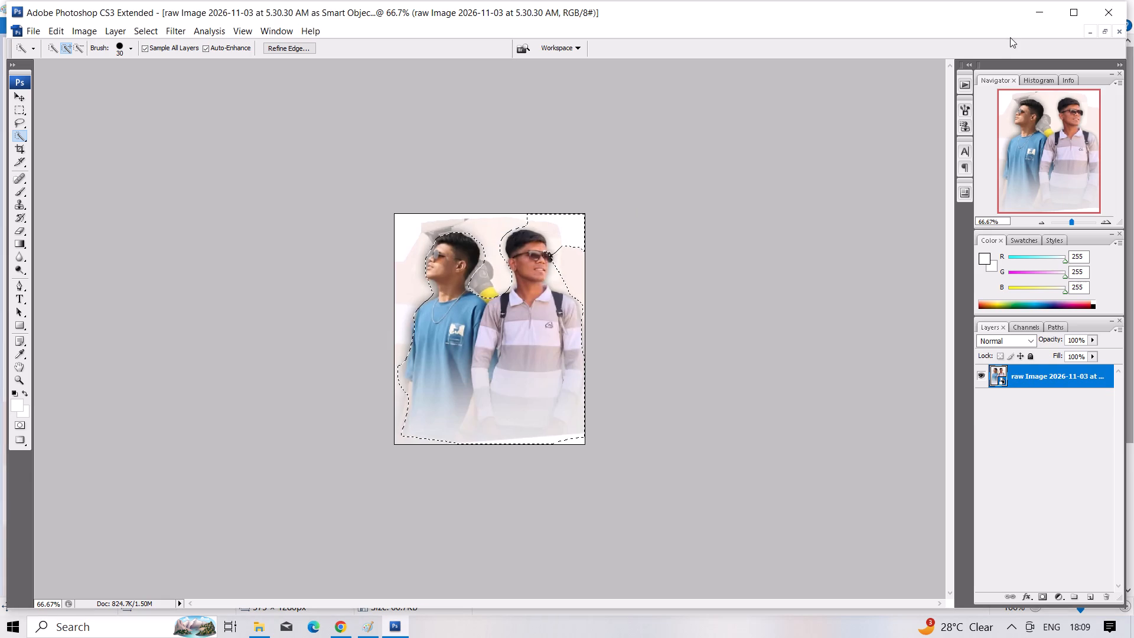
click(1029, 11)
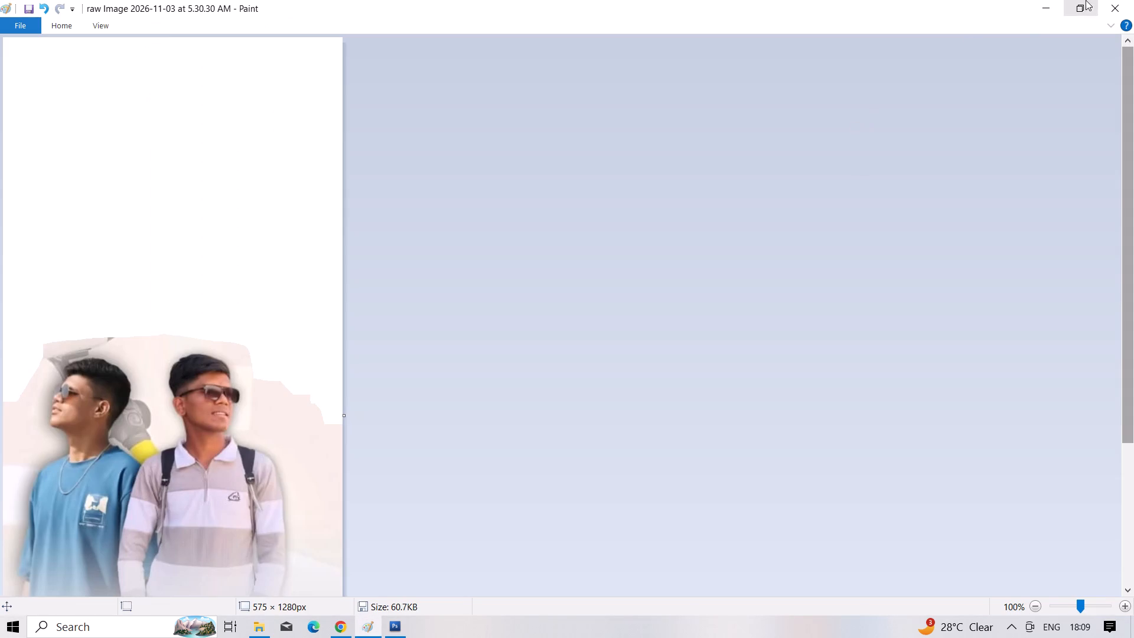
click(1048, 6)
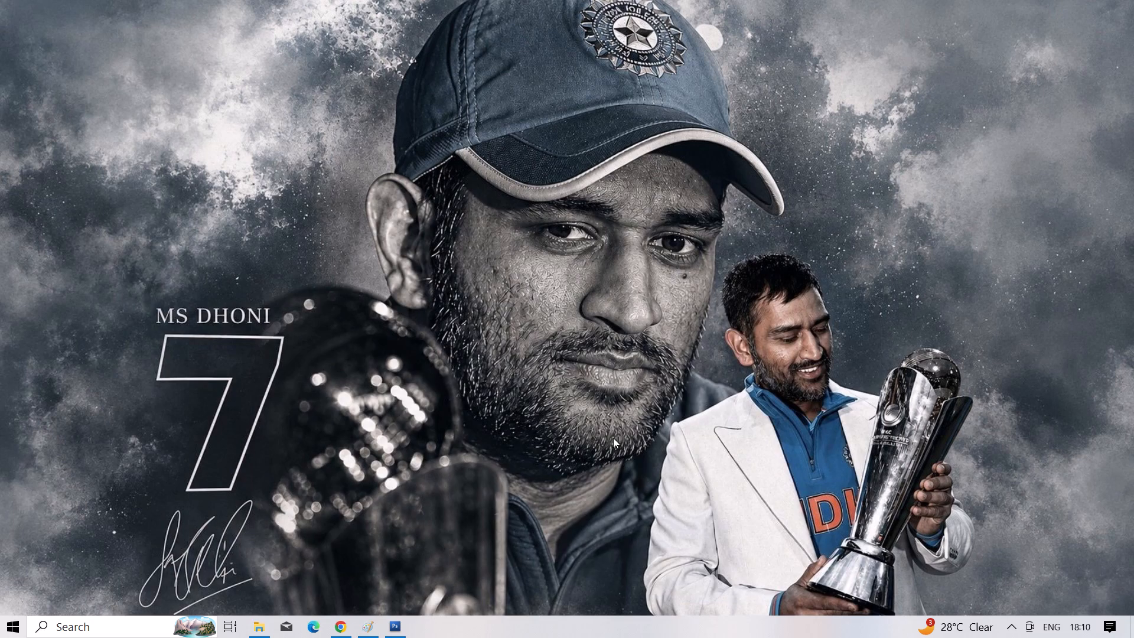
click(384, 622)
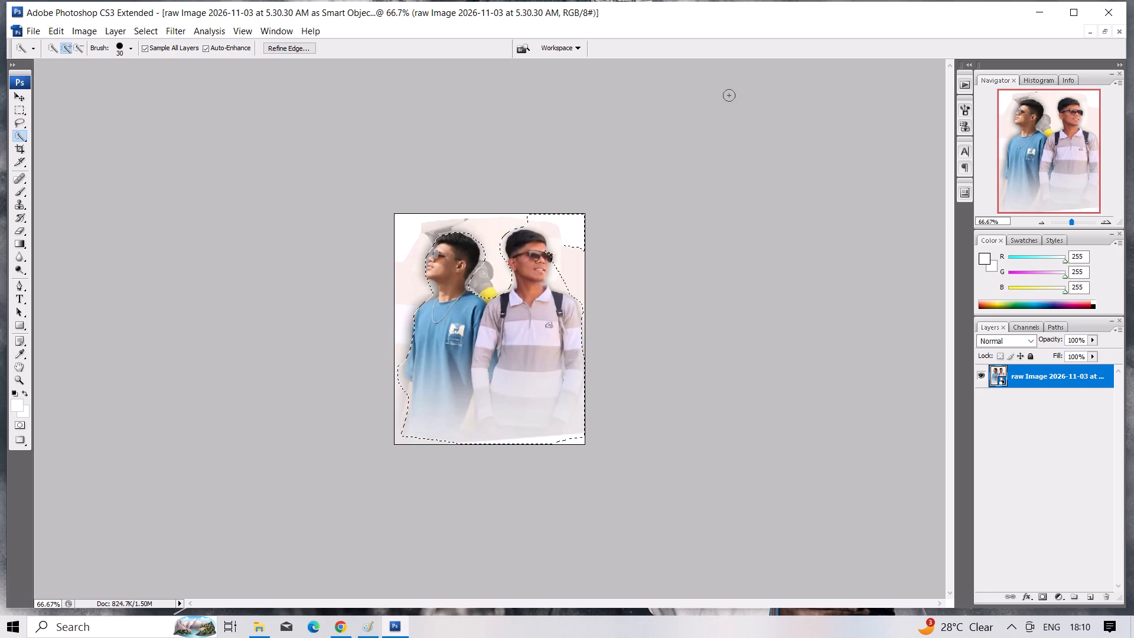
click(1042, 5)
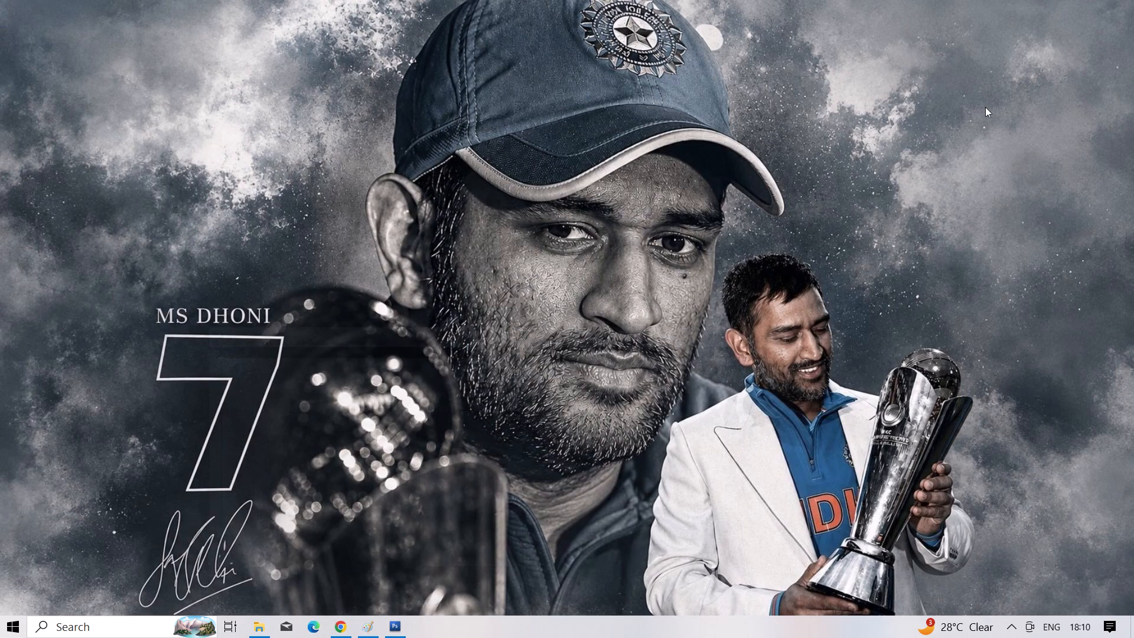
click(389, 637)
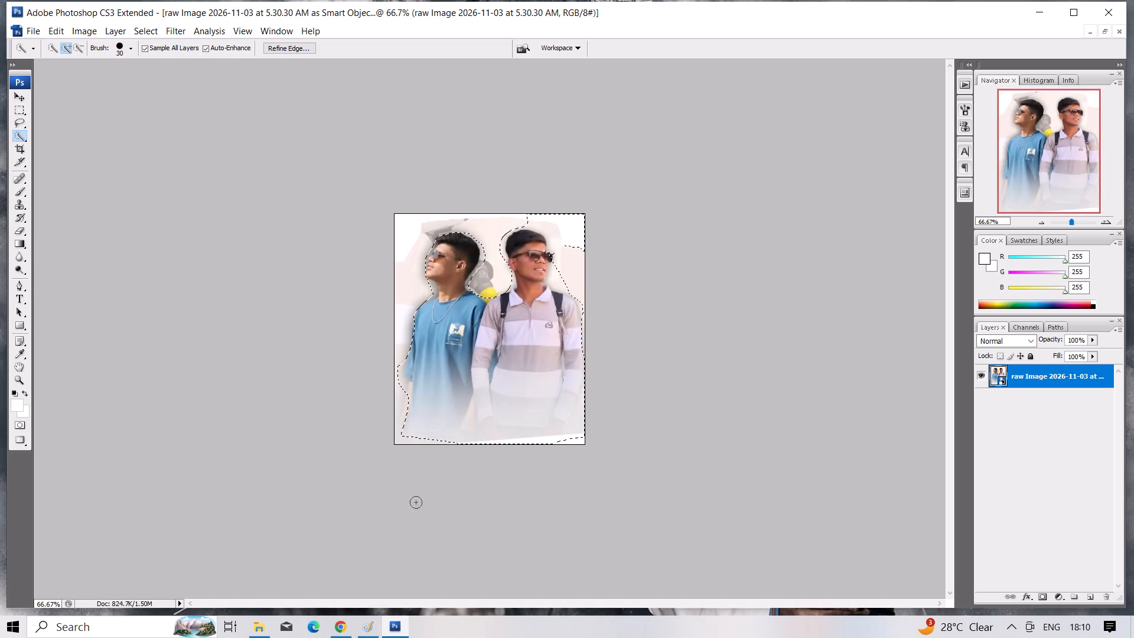
Bring up the available commands for the selection around the two men.
right_click(506, 325)
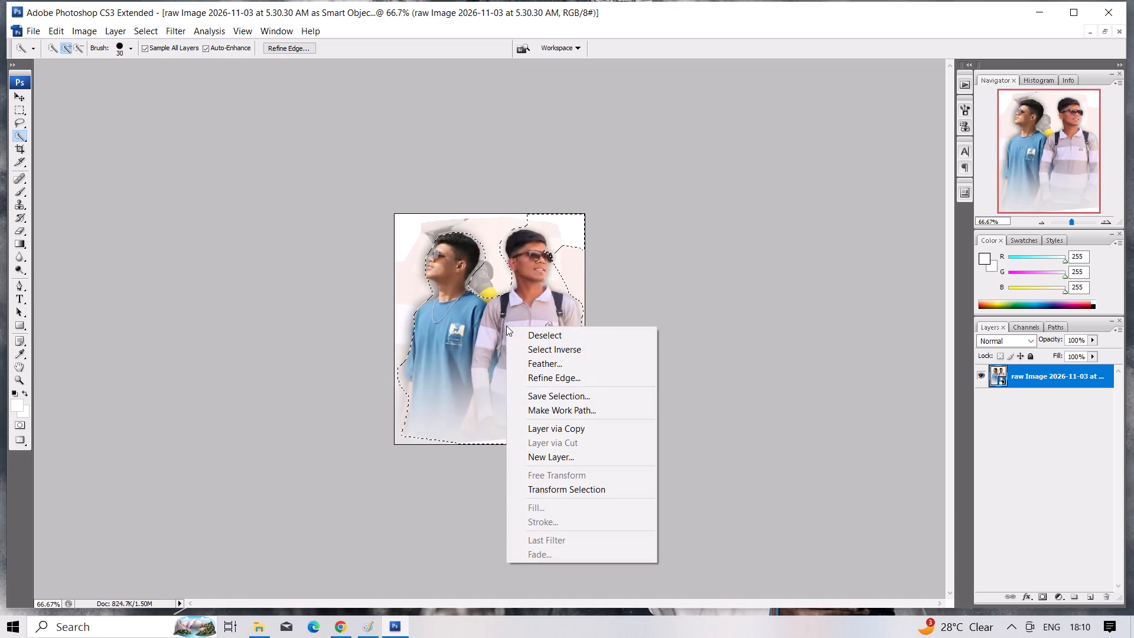
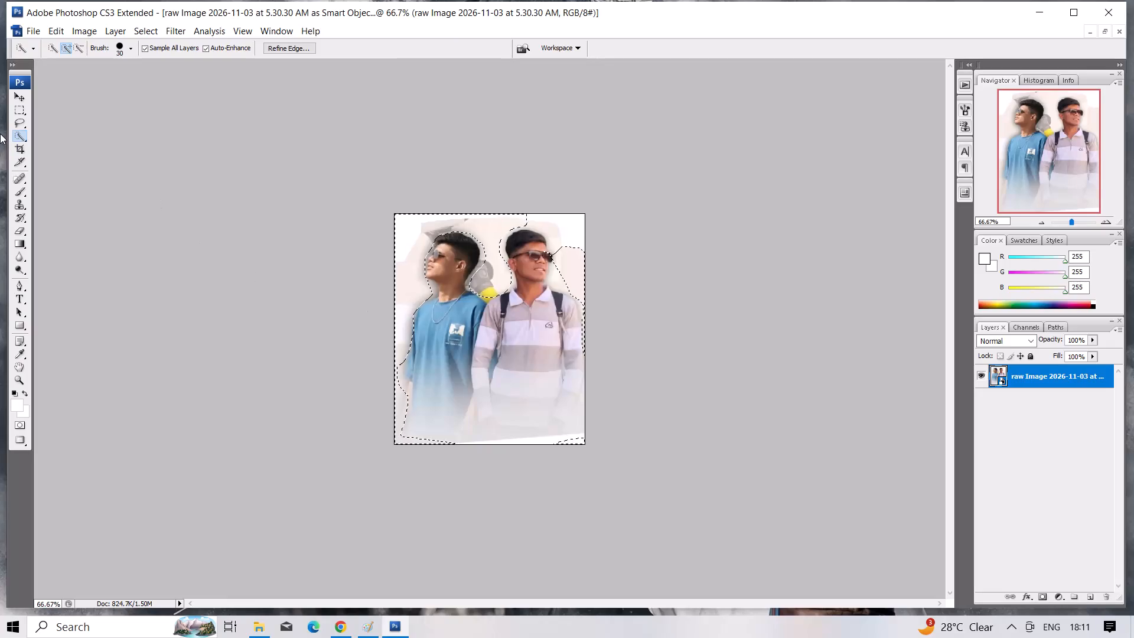
Extend the selection with freehand Lasso strokes around the face and hair of the man in the blue shirt.
click(22, 122)
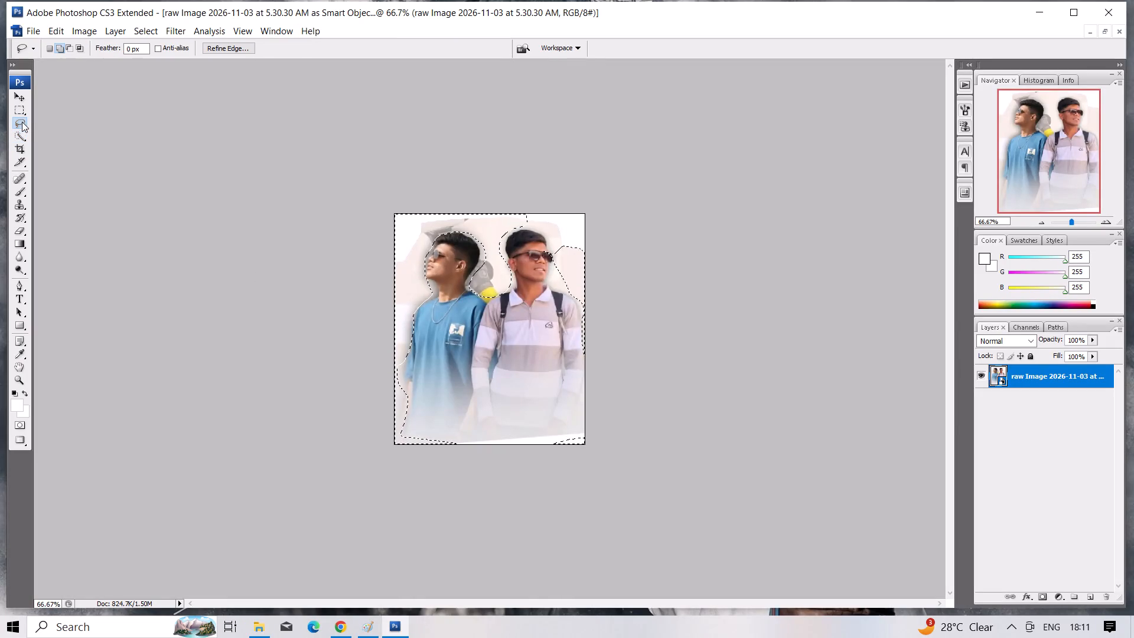
drag(426, 300, 420, 269)
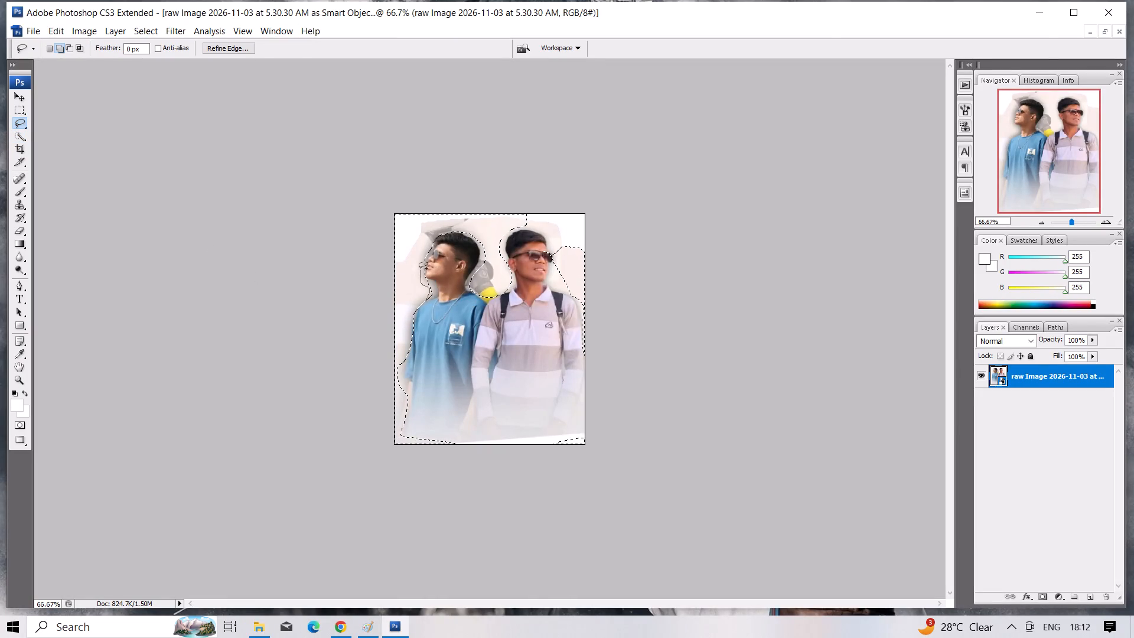
drag(420, 269, 472, 239)
drag(472, 239, 473, 245)
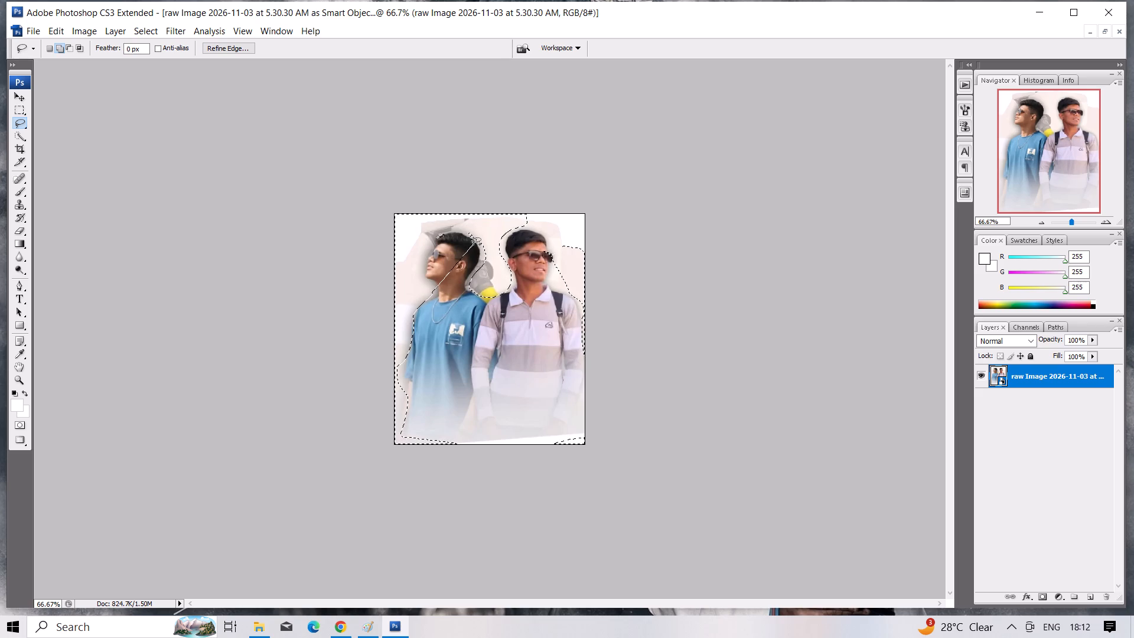
drag(473, 245, 445, 232)
drag(441, 231, 436, 230)
drag(436, 230, 402, 229)
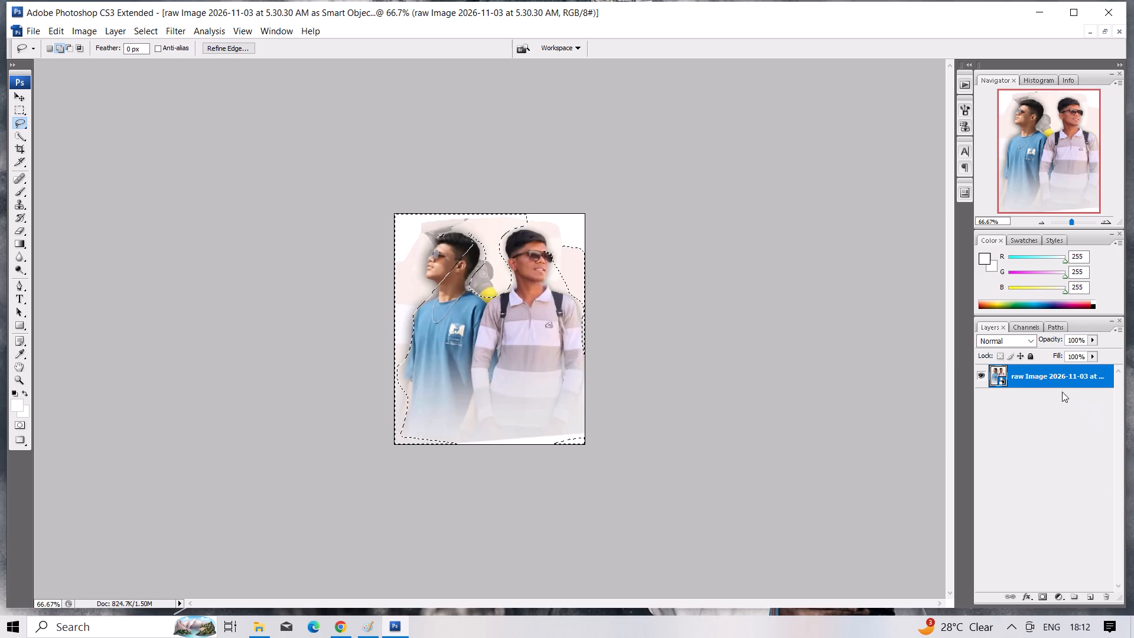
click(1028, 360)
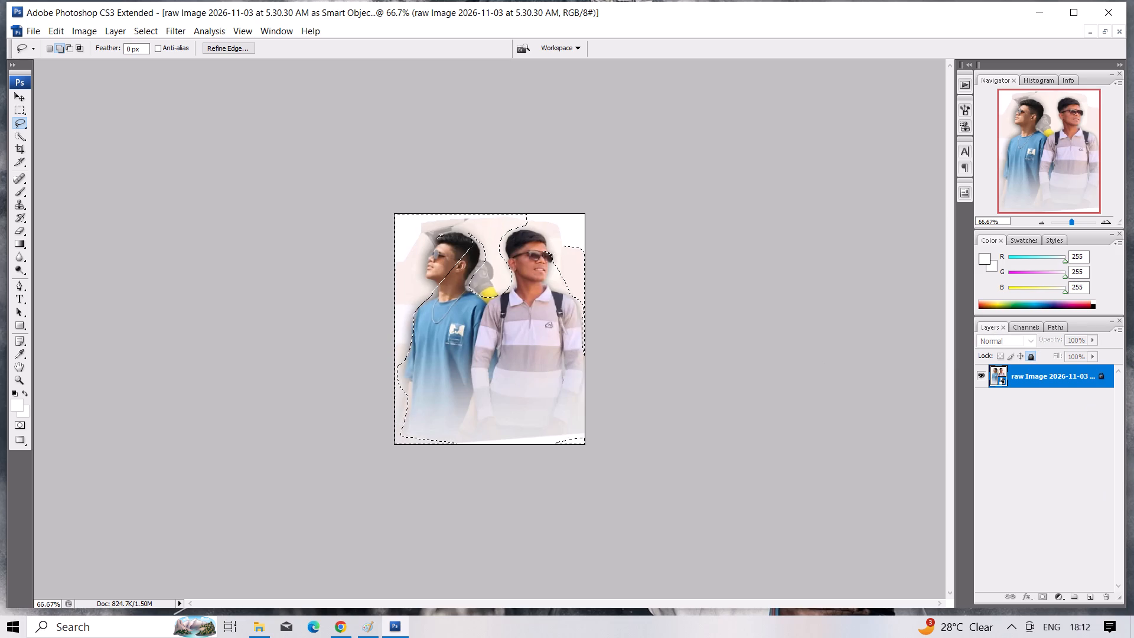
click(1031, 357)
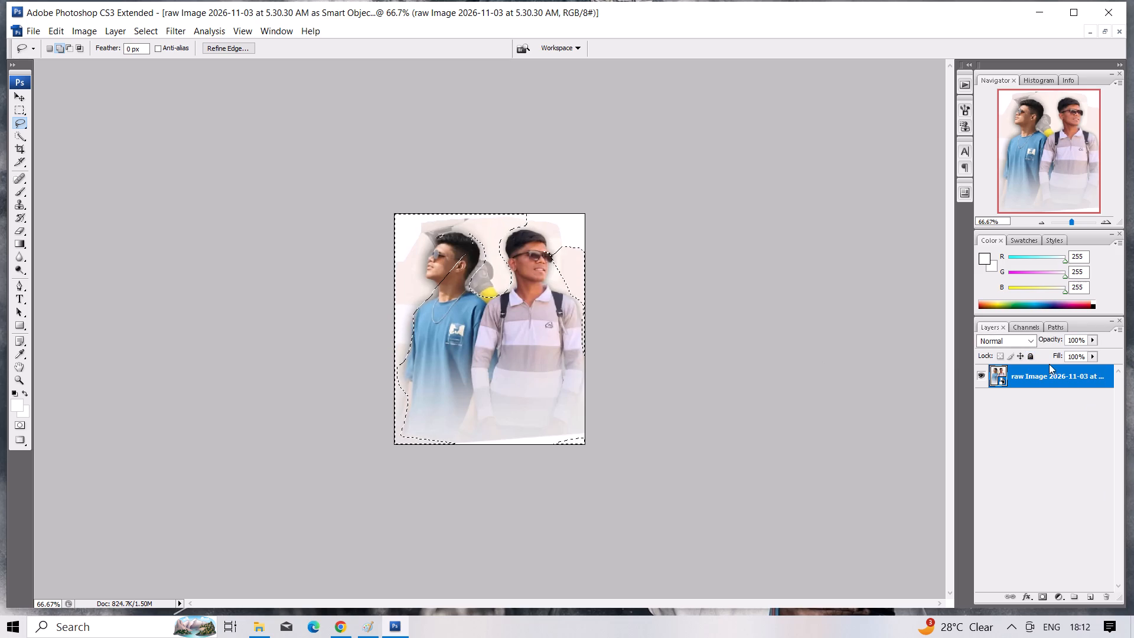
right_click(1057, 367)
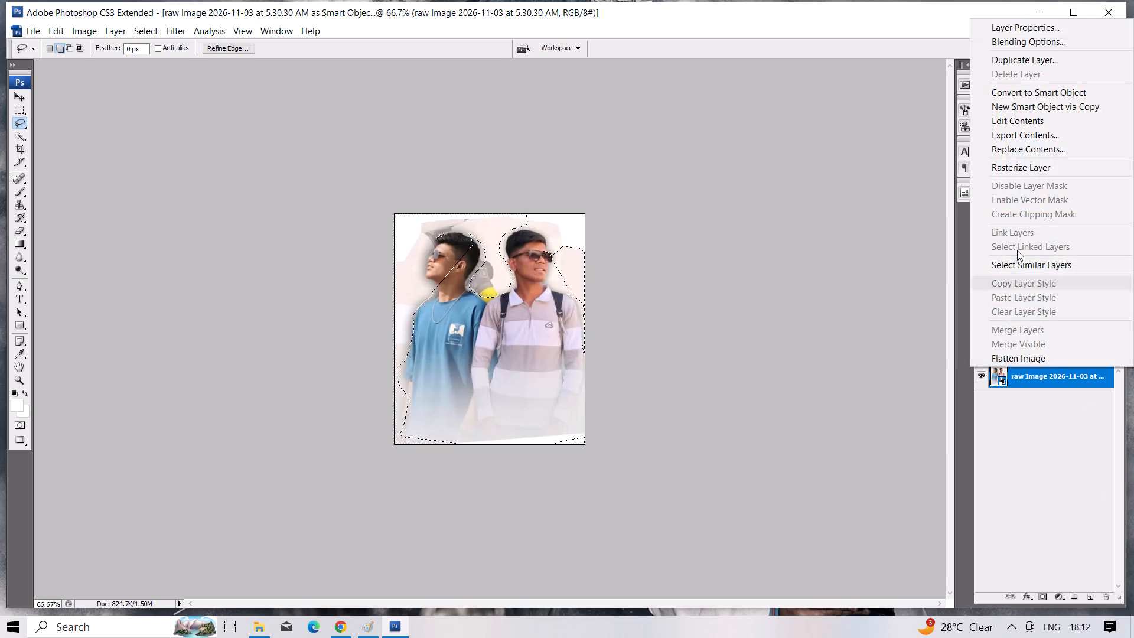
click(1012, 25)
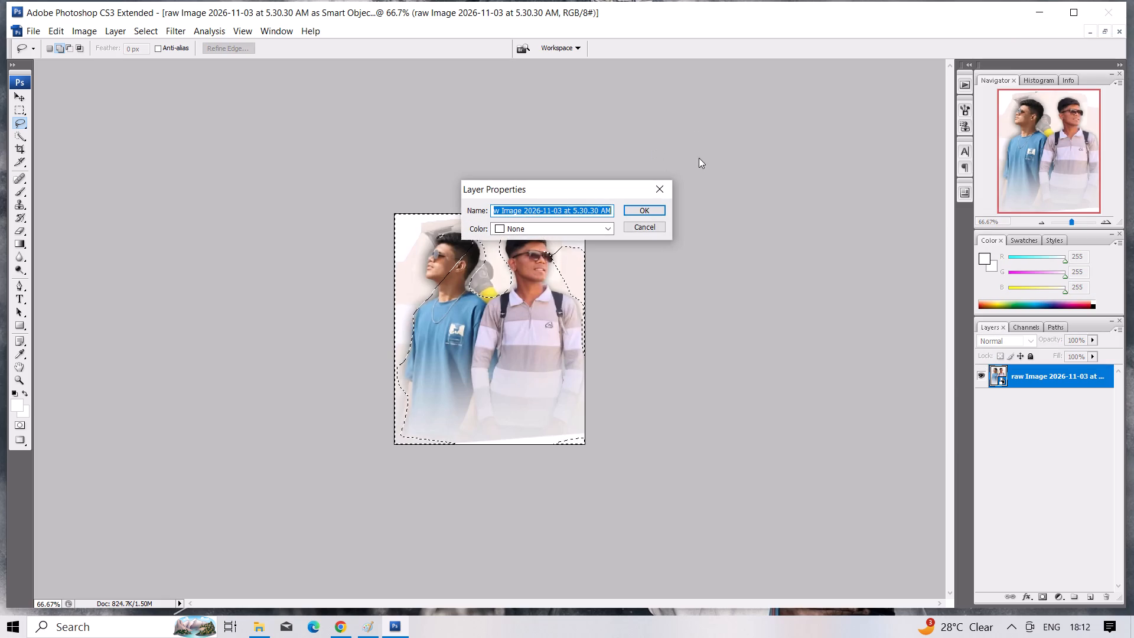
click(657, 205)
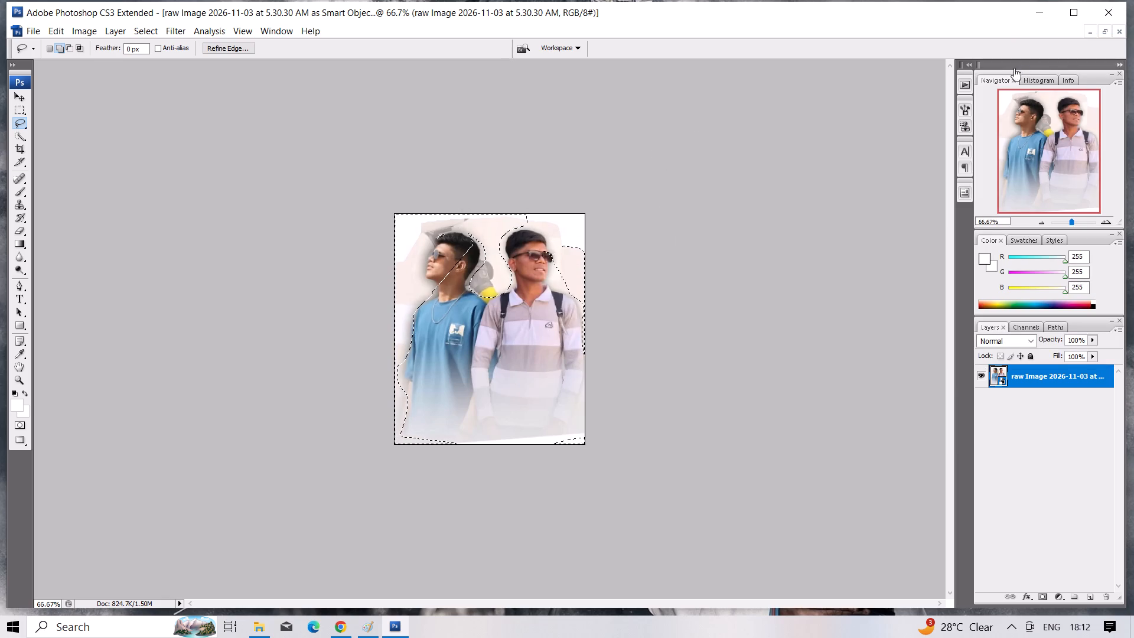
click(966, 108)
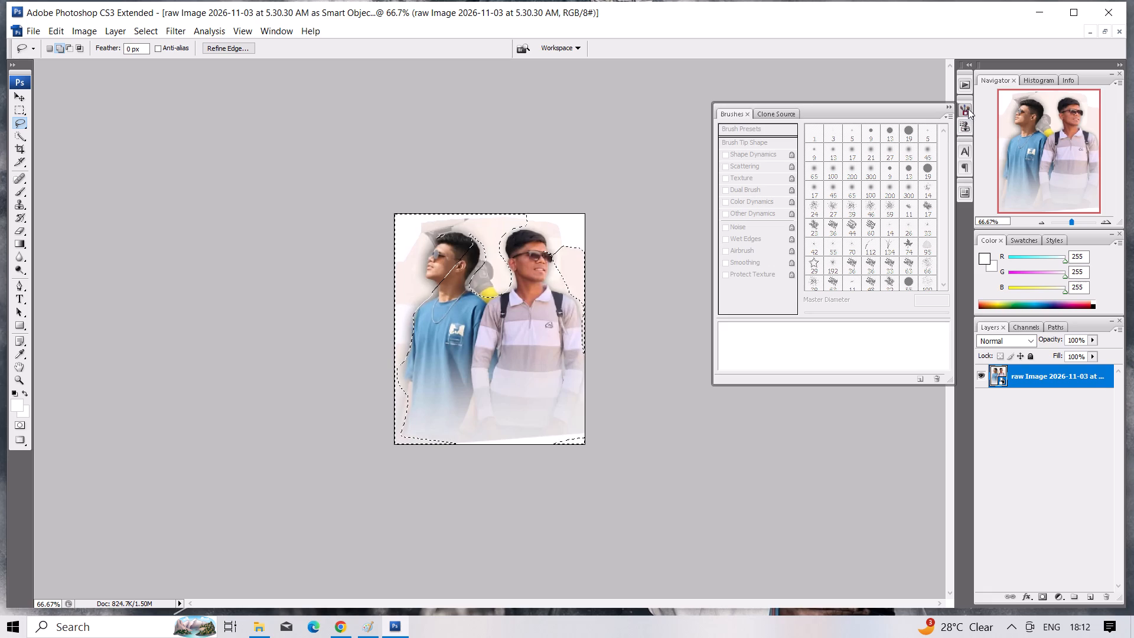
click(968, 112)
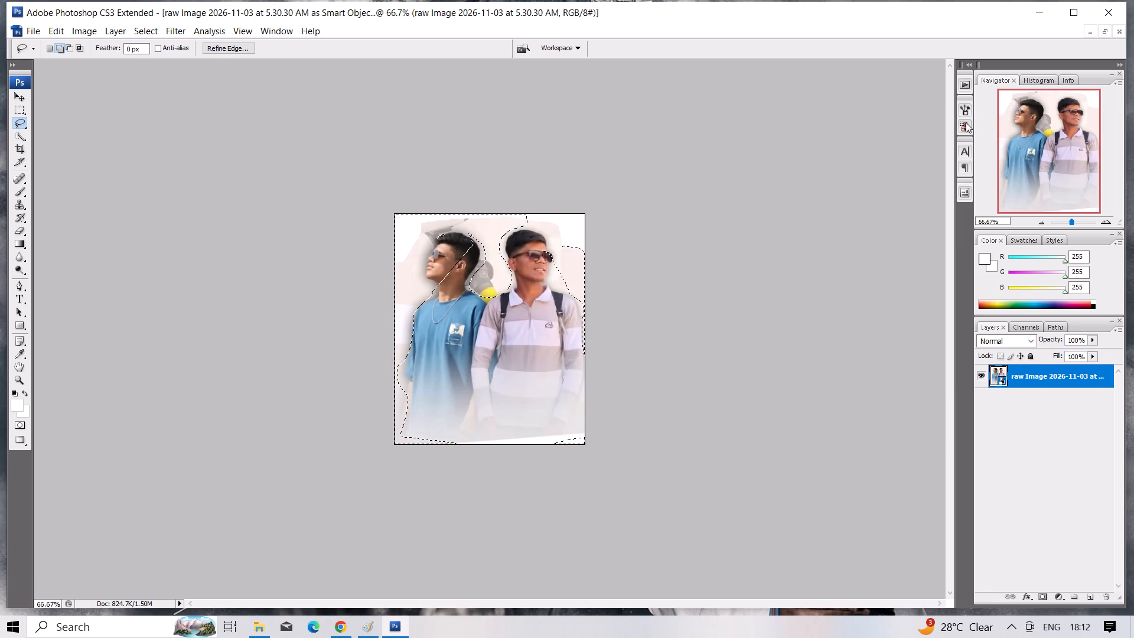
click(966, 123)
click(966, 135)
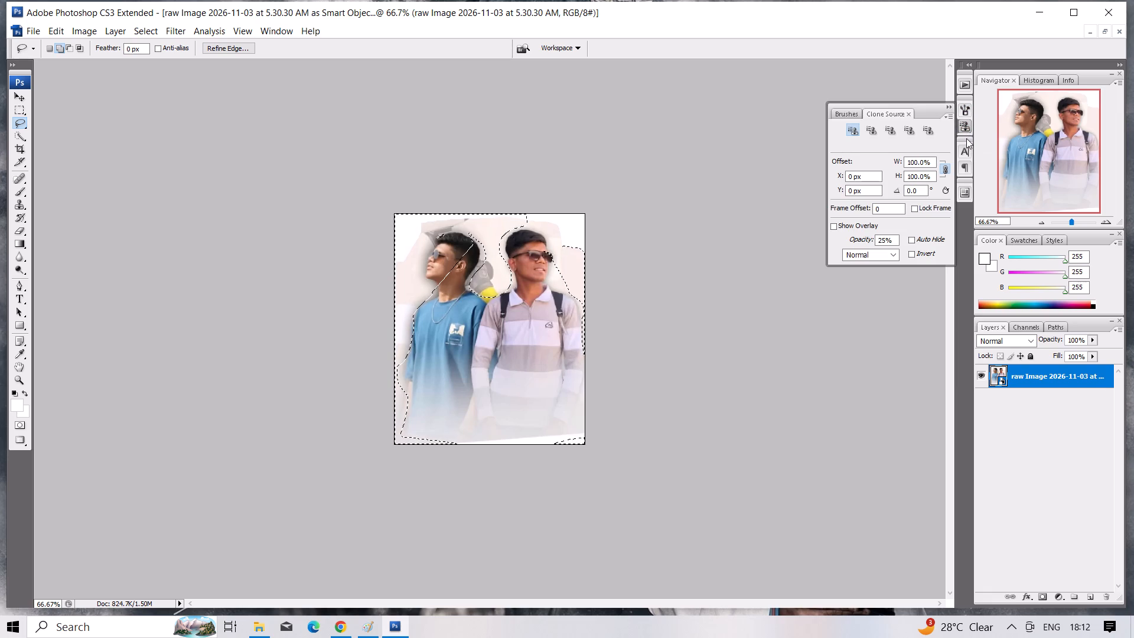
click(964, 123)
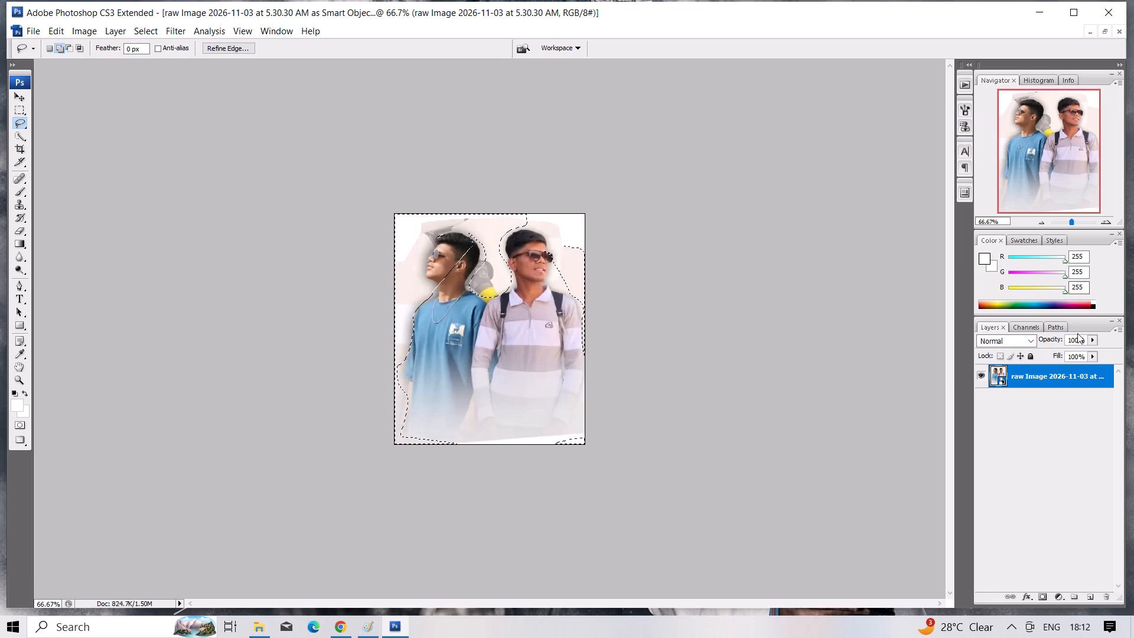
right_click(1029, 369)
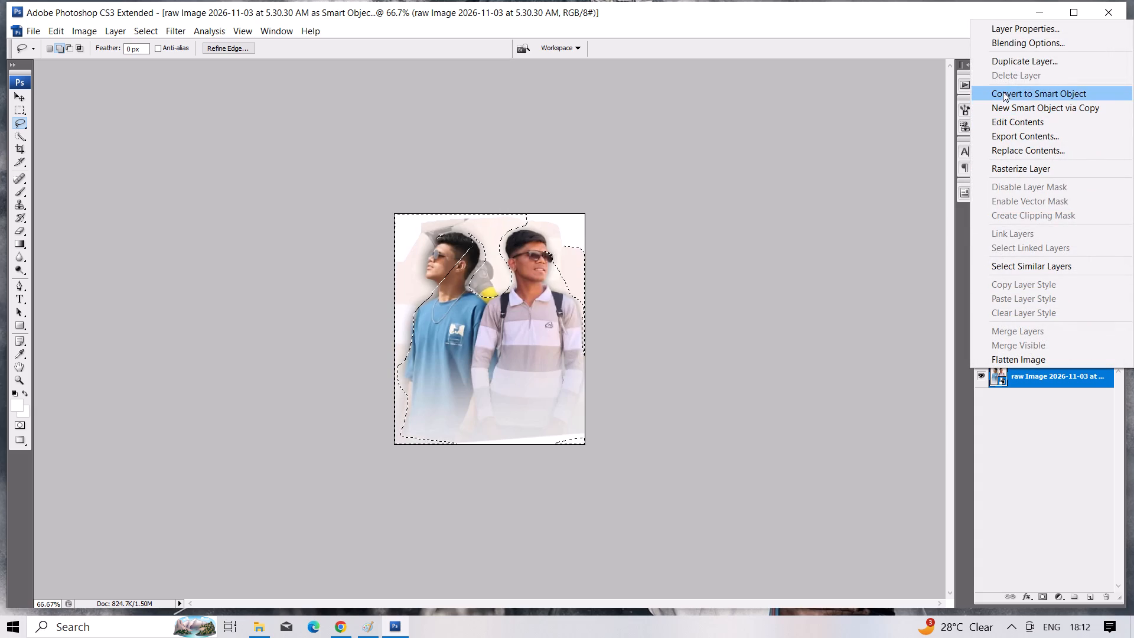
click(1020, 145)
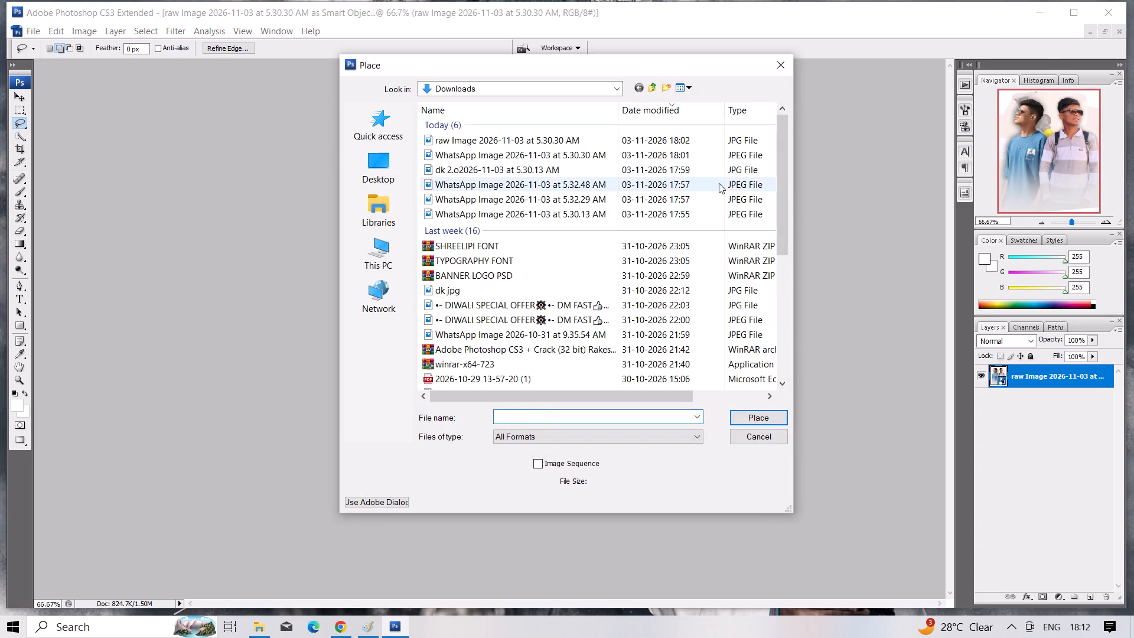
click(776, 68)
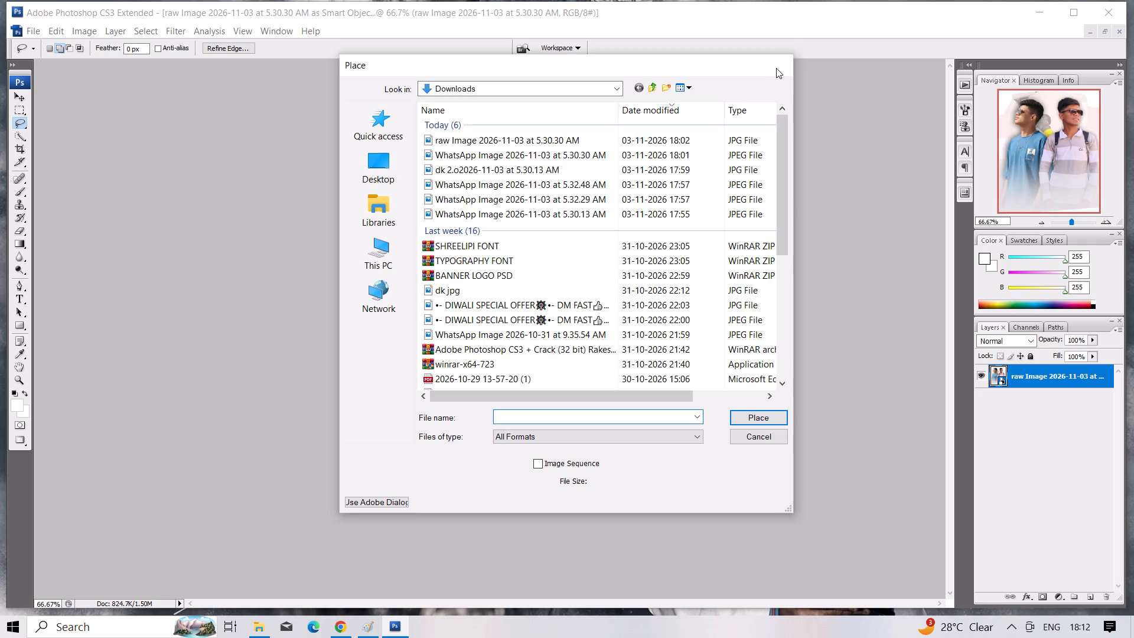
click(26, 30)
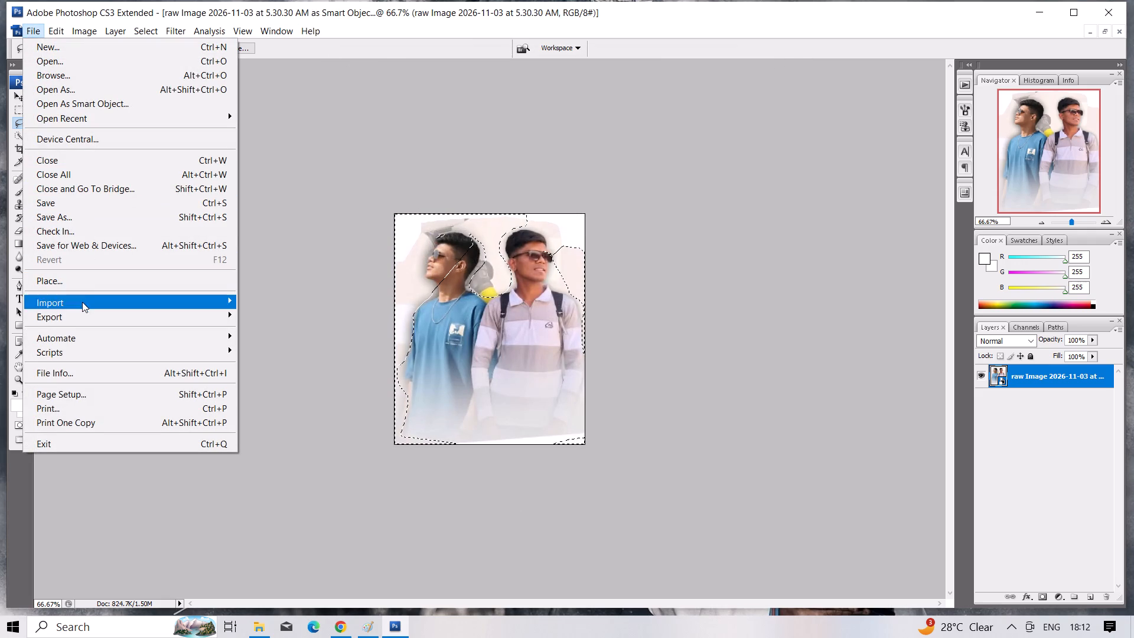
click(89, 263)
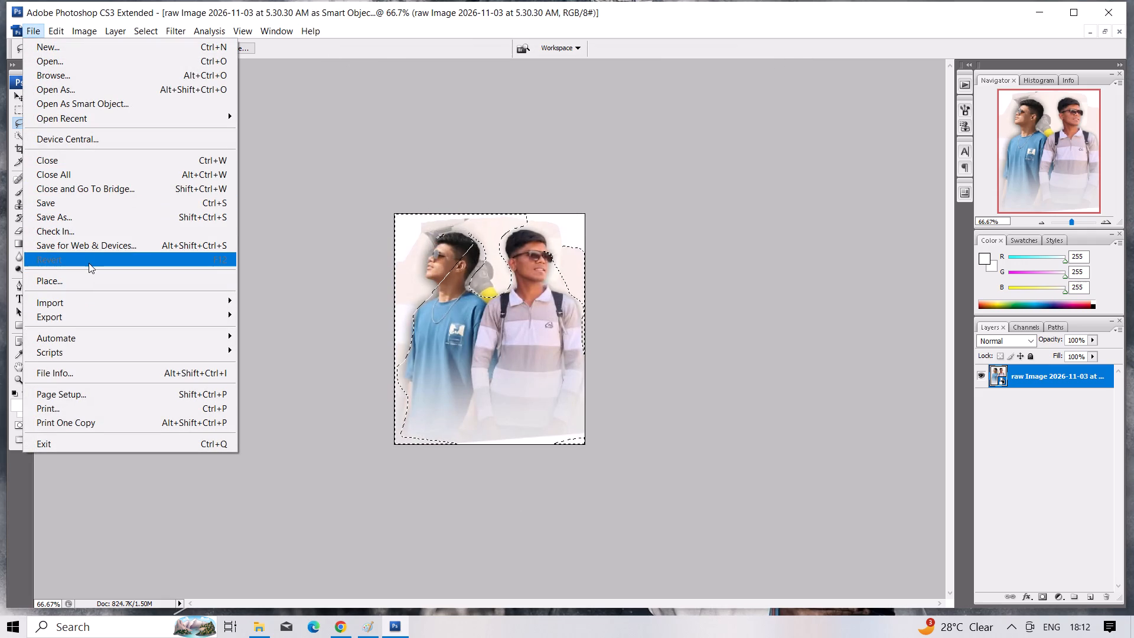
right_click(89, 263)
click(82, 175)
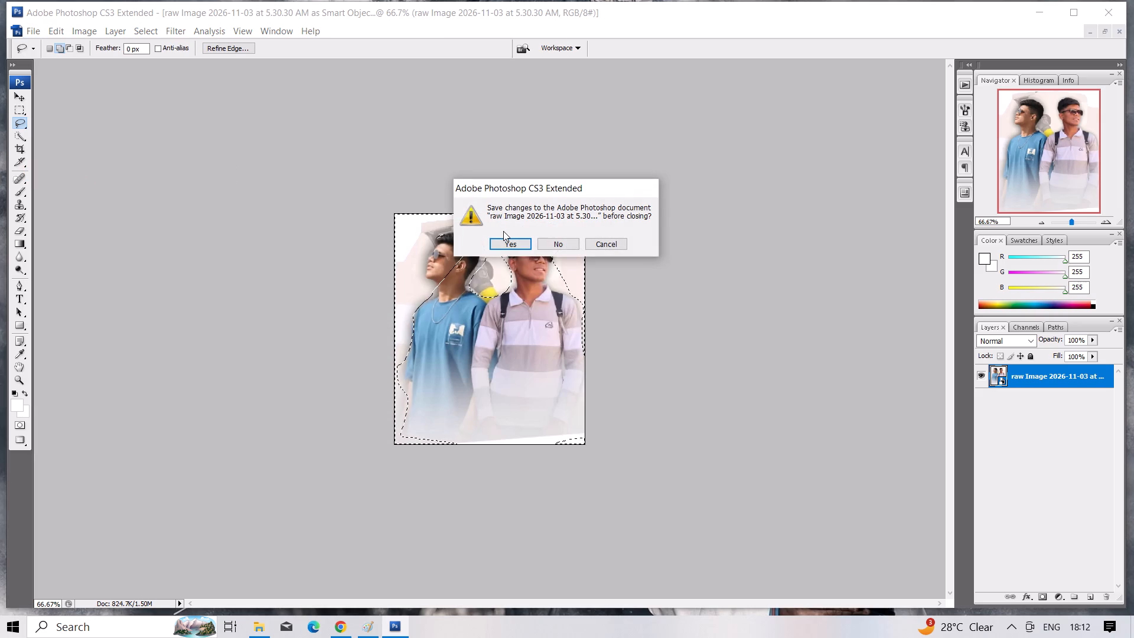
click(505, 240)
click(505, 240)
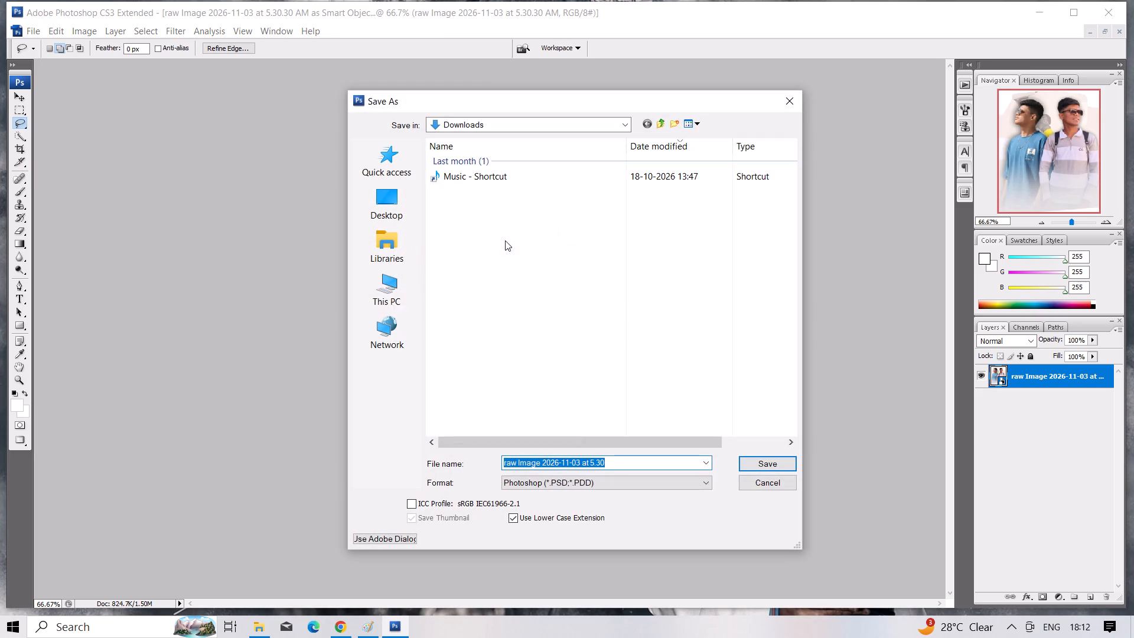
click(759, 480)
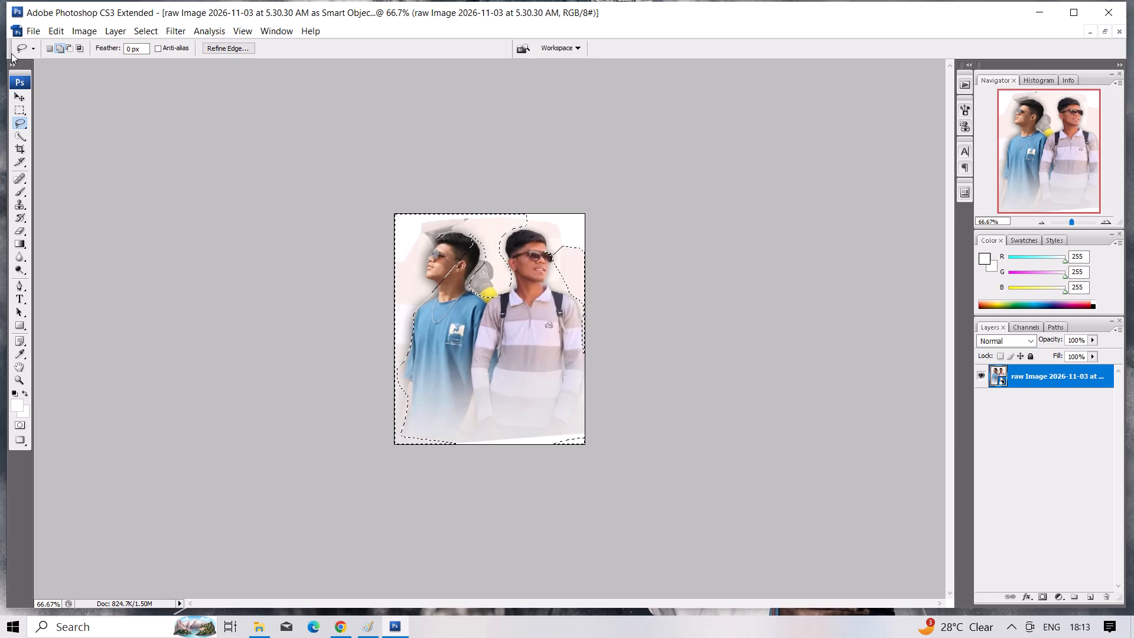
Open the original flyer JPG "raw Image 2026-11-03 at 5.30.30 AM" from the Downloads folder.
click(32, 31)
click(47, 58)
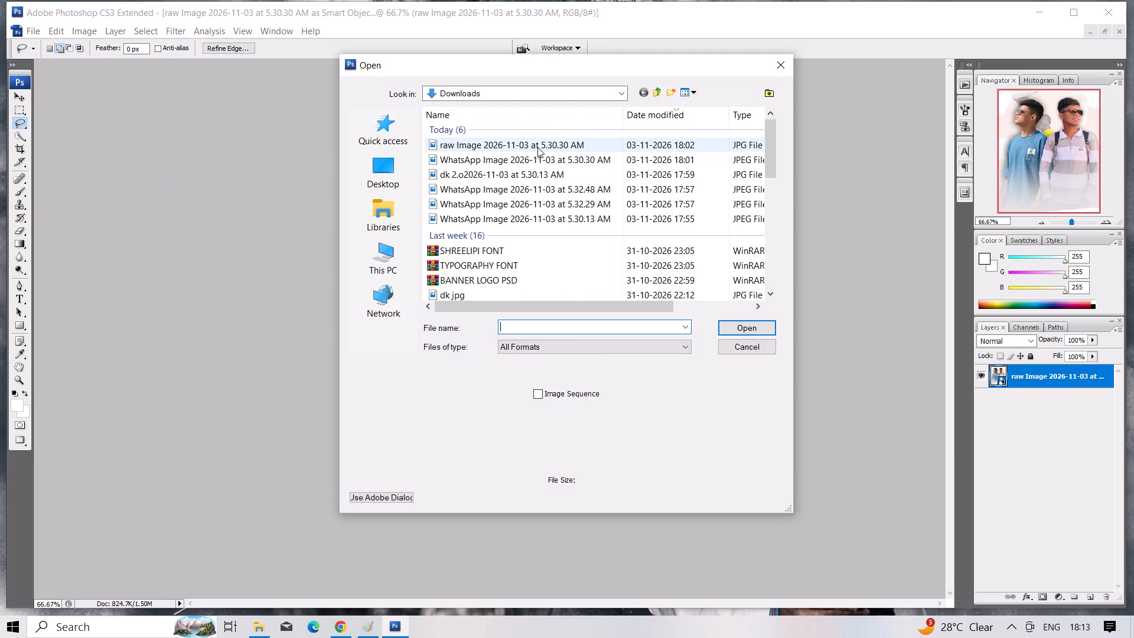
click(537, 147)
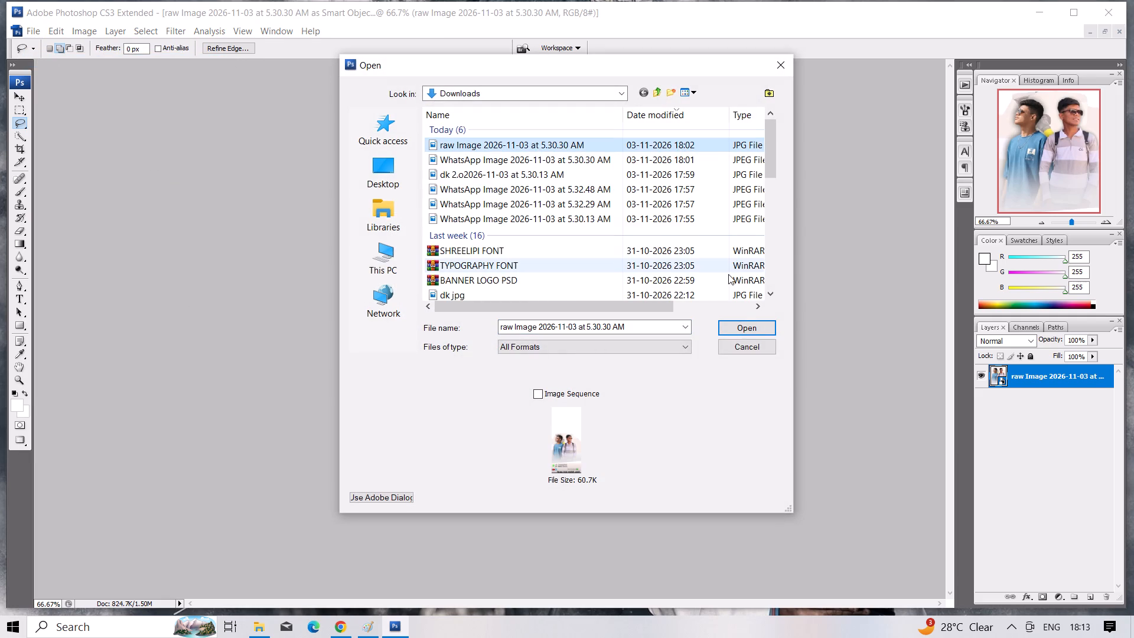
click(754, 331)
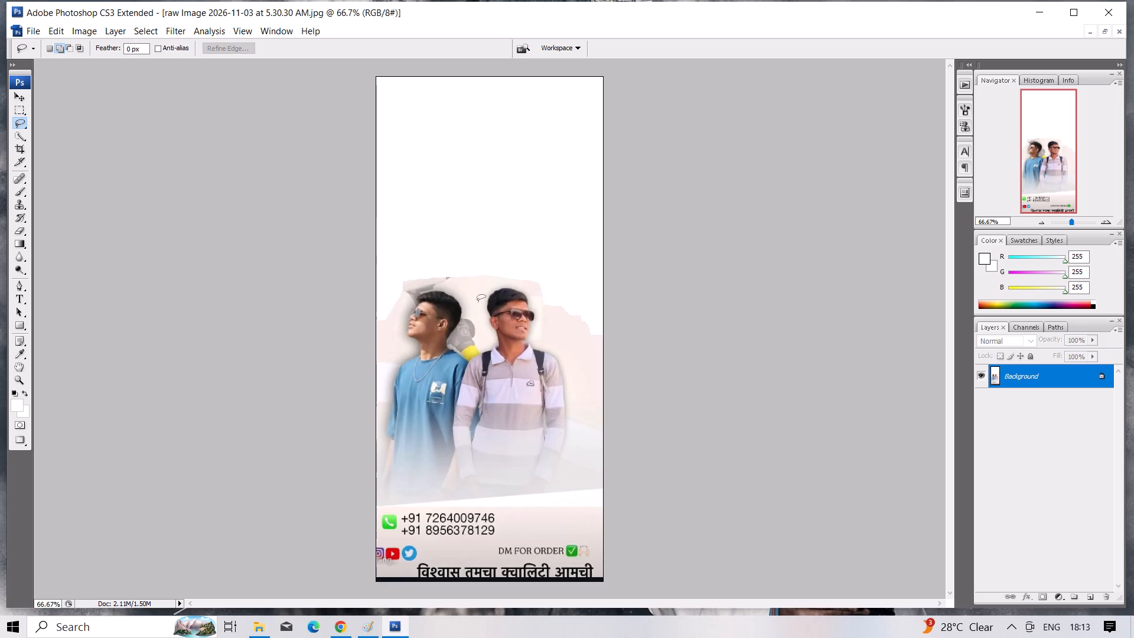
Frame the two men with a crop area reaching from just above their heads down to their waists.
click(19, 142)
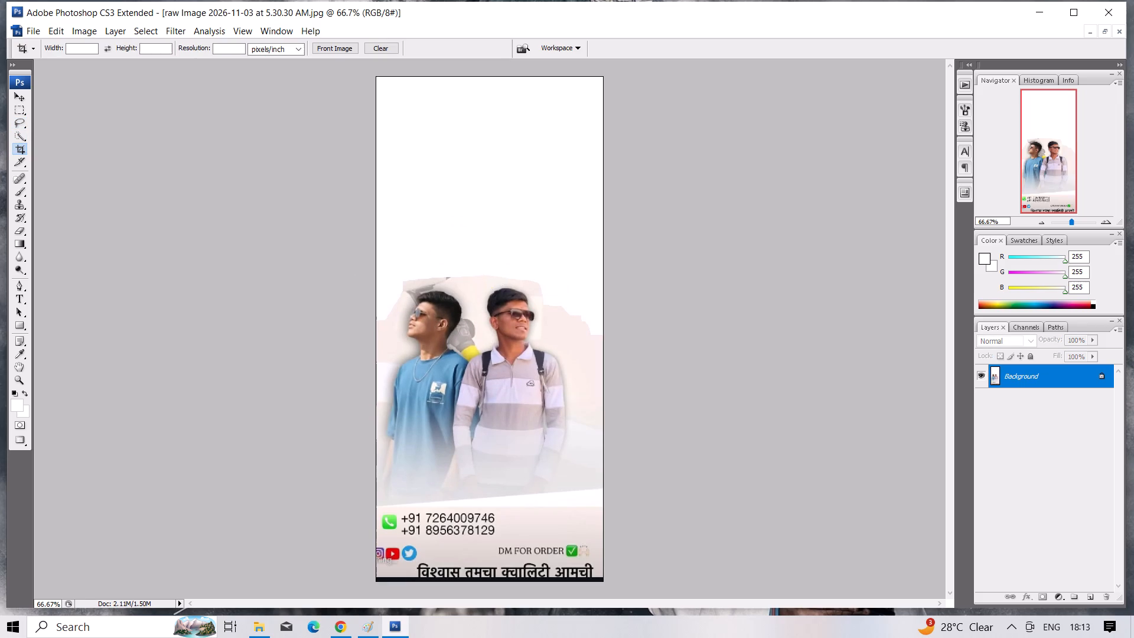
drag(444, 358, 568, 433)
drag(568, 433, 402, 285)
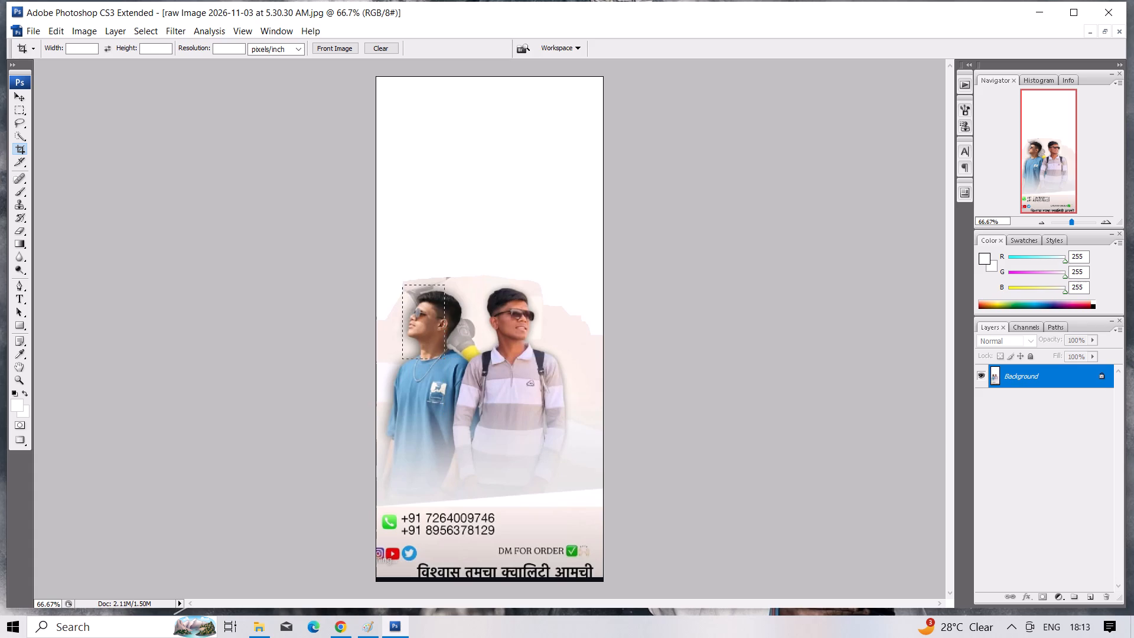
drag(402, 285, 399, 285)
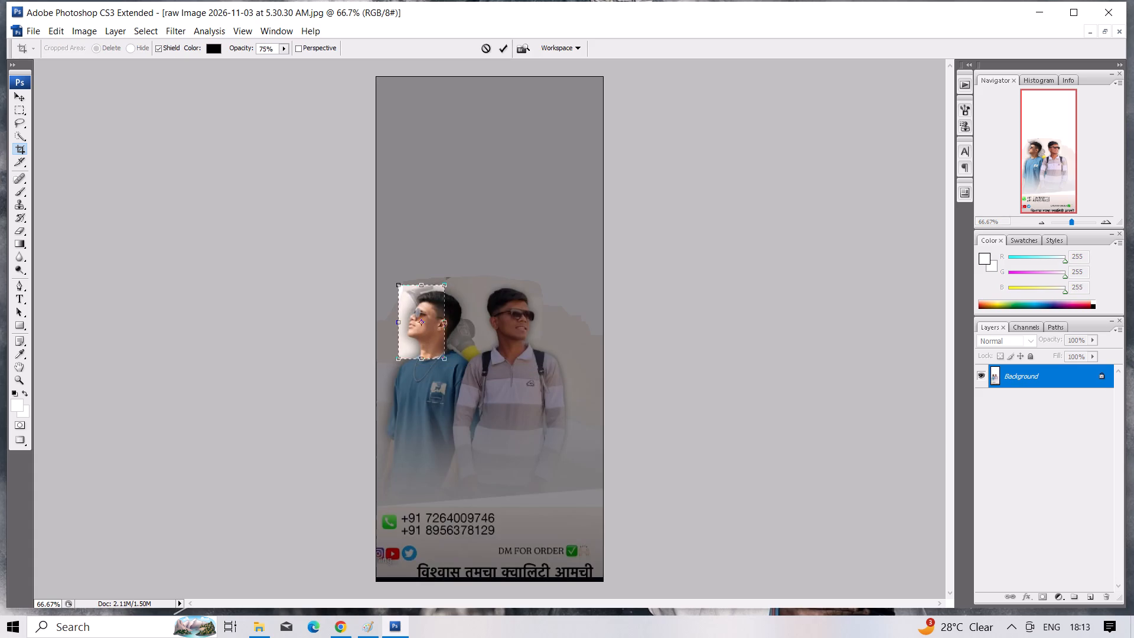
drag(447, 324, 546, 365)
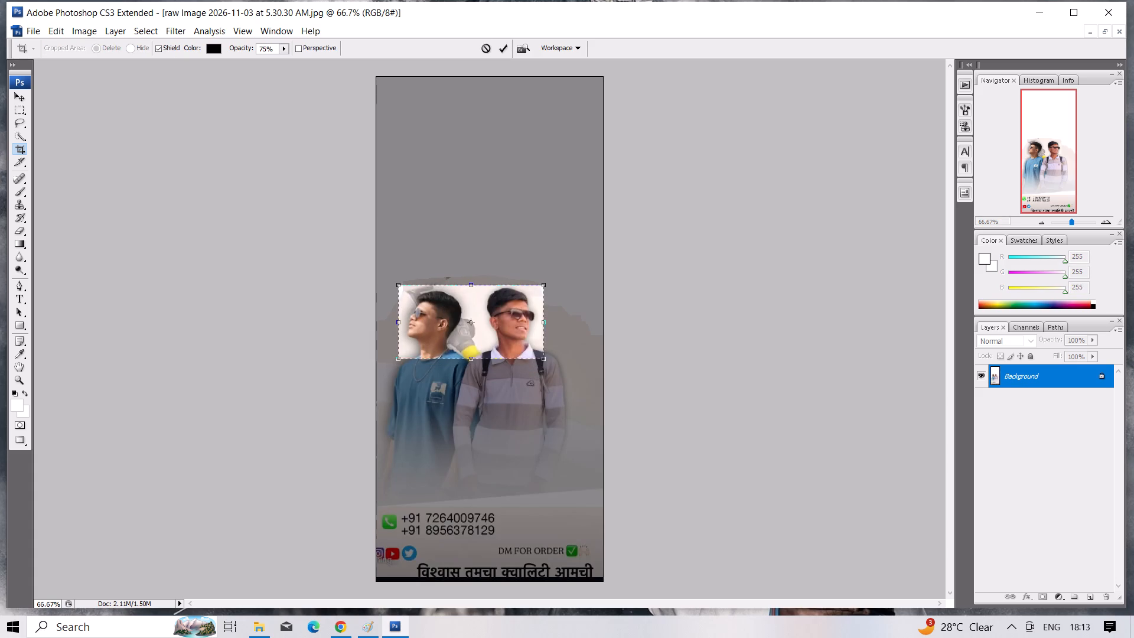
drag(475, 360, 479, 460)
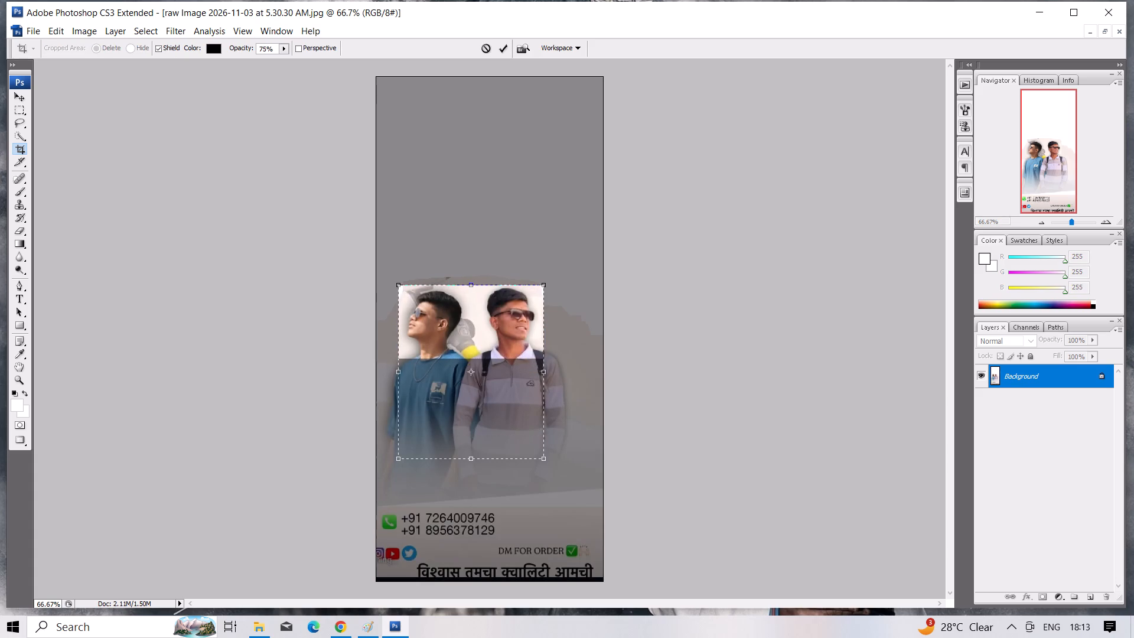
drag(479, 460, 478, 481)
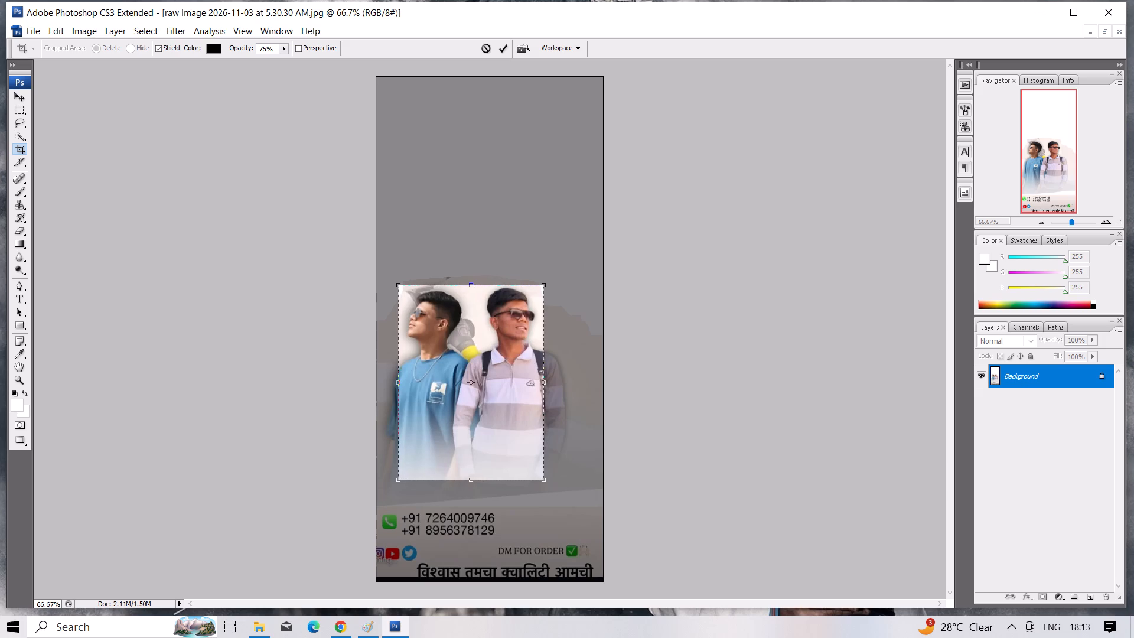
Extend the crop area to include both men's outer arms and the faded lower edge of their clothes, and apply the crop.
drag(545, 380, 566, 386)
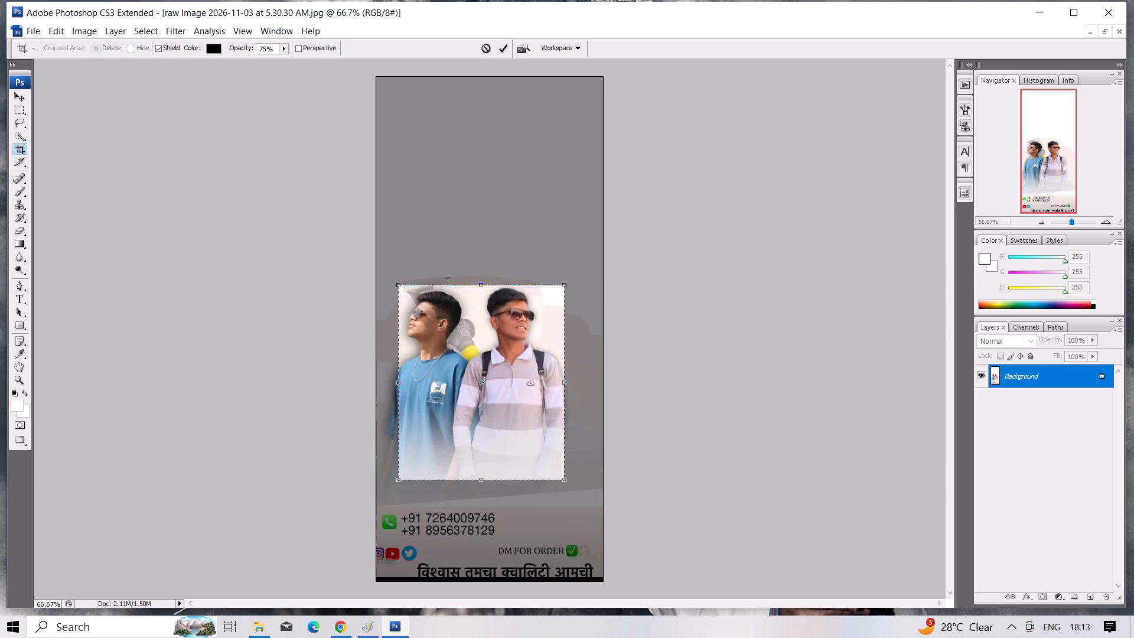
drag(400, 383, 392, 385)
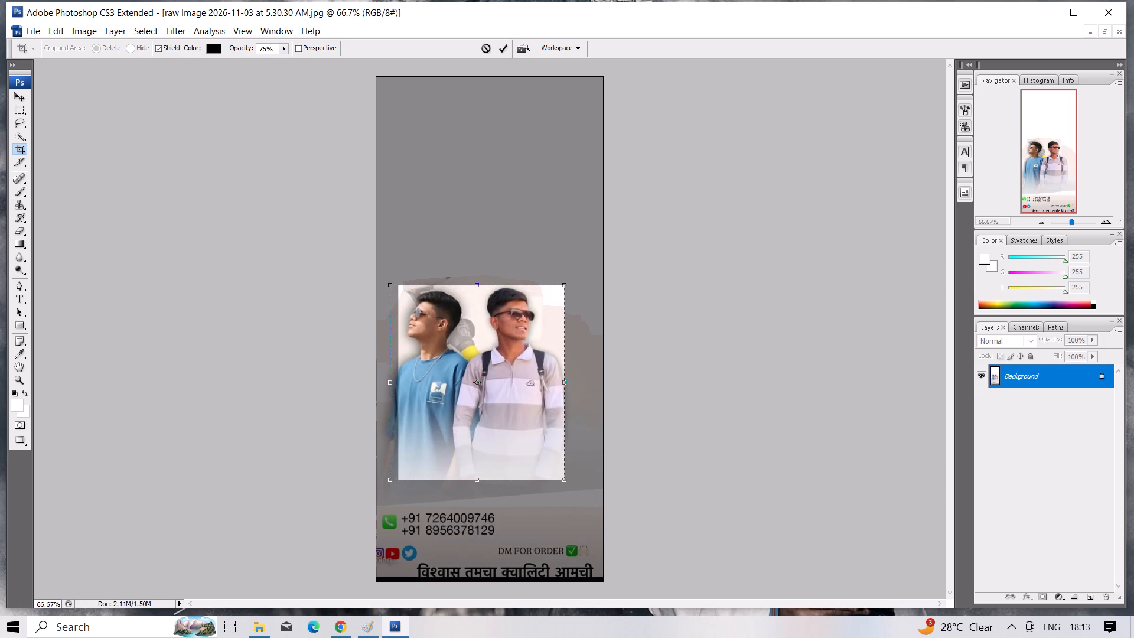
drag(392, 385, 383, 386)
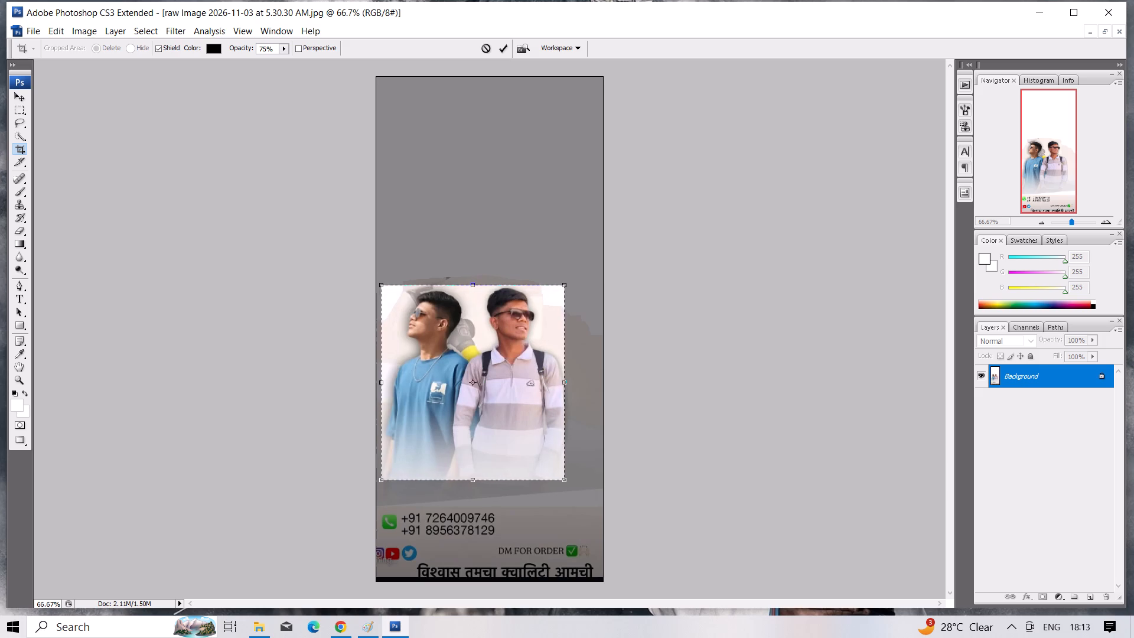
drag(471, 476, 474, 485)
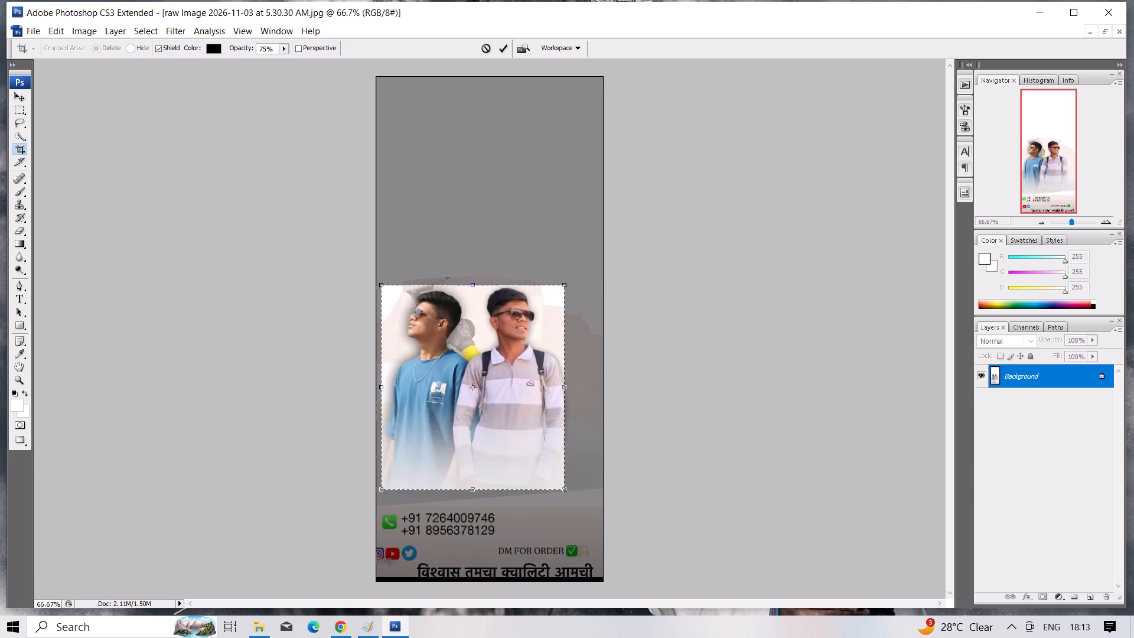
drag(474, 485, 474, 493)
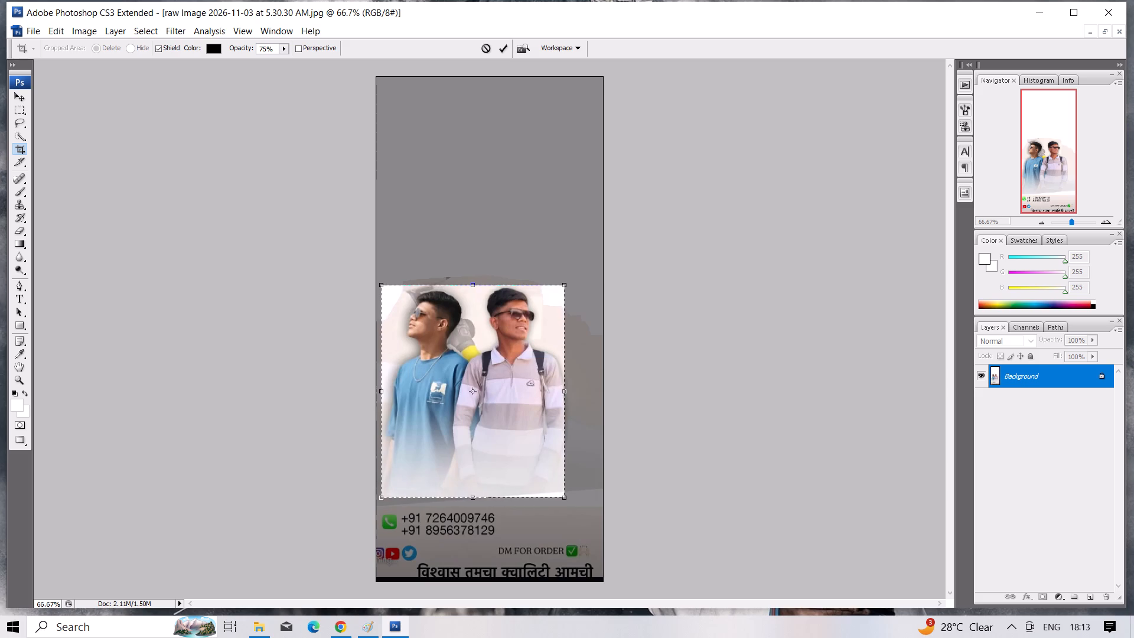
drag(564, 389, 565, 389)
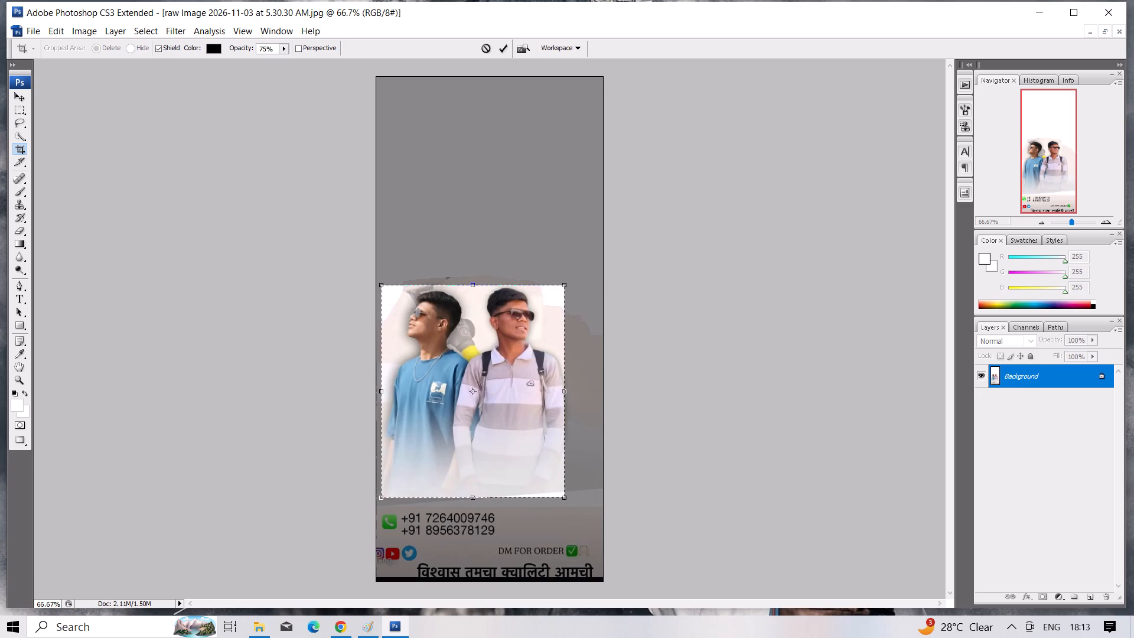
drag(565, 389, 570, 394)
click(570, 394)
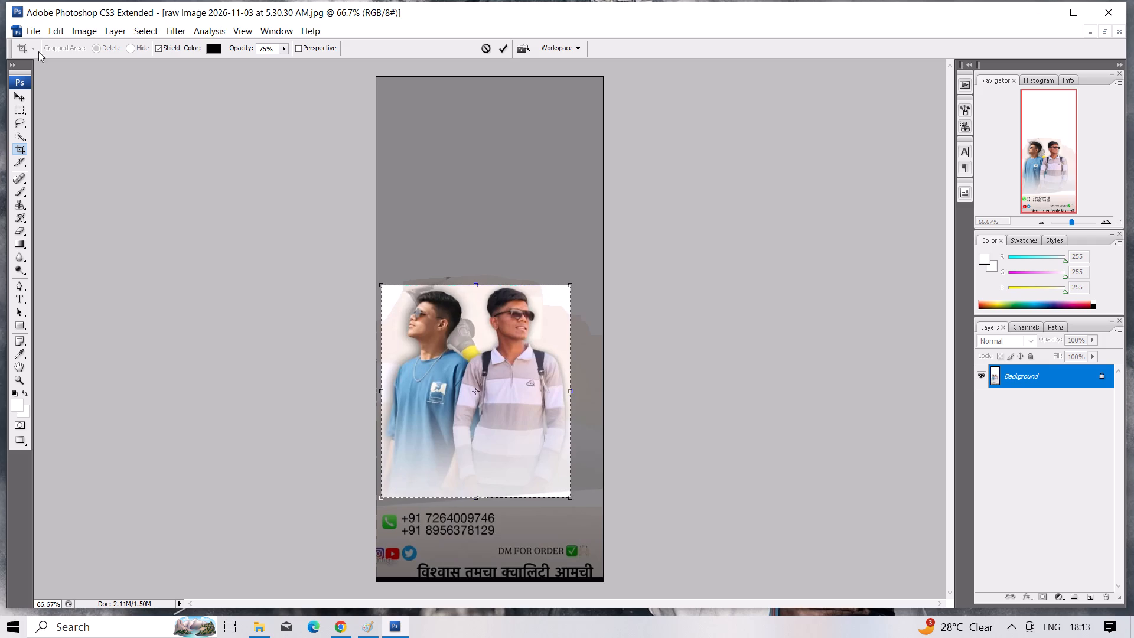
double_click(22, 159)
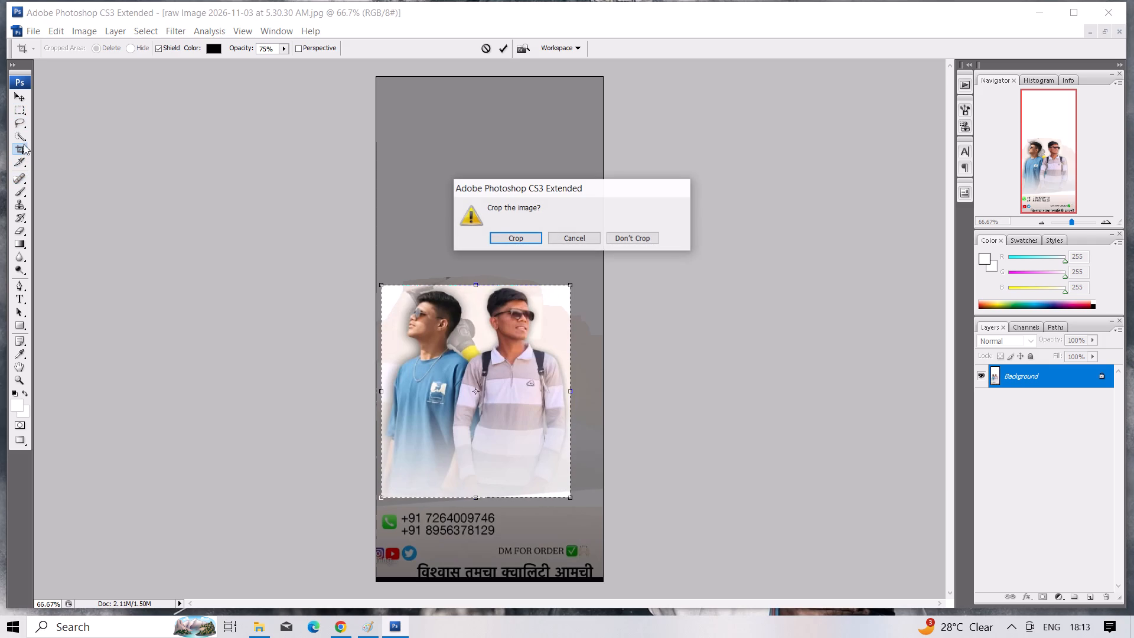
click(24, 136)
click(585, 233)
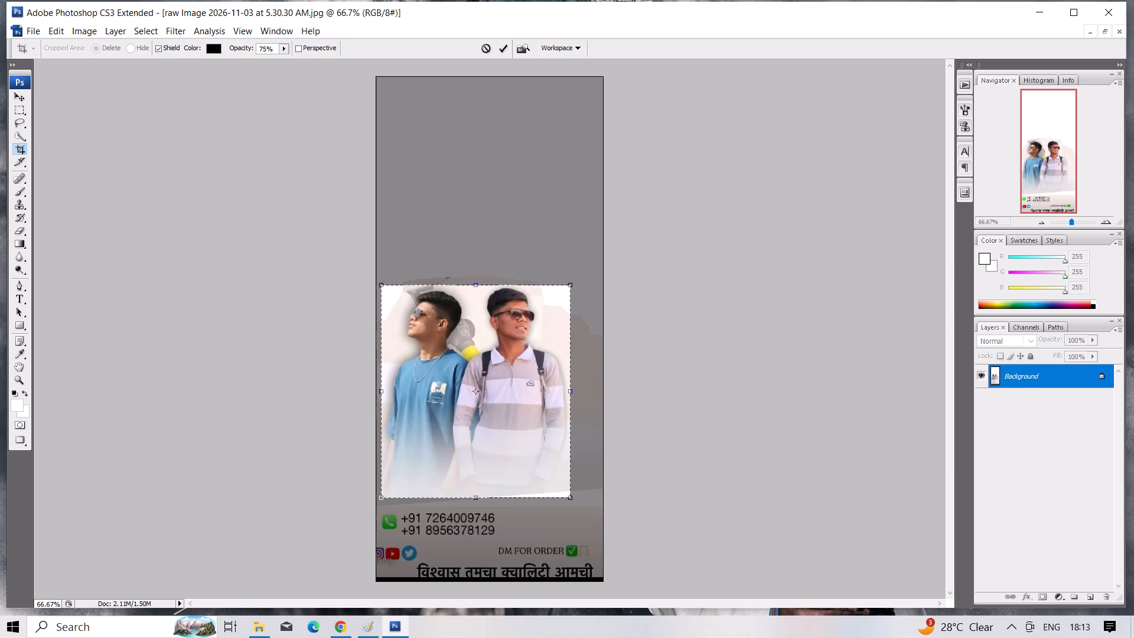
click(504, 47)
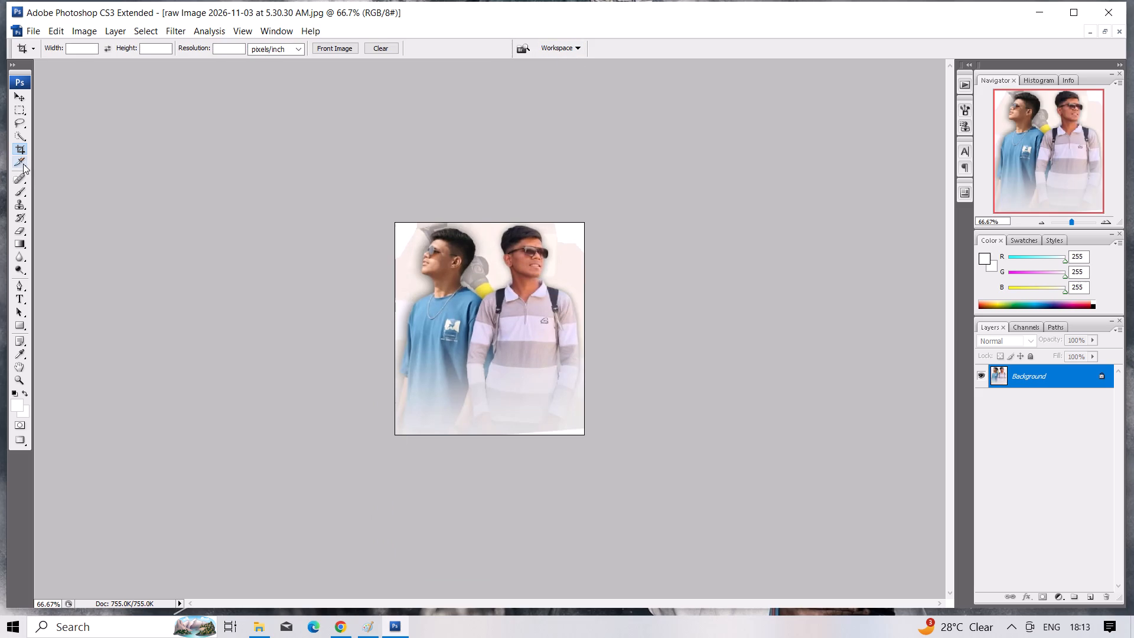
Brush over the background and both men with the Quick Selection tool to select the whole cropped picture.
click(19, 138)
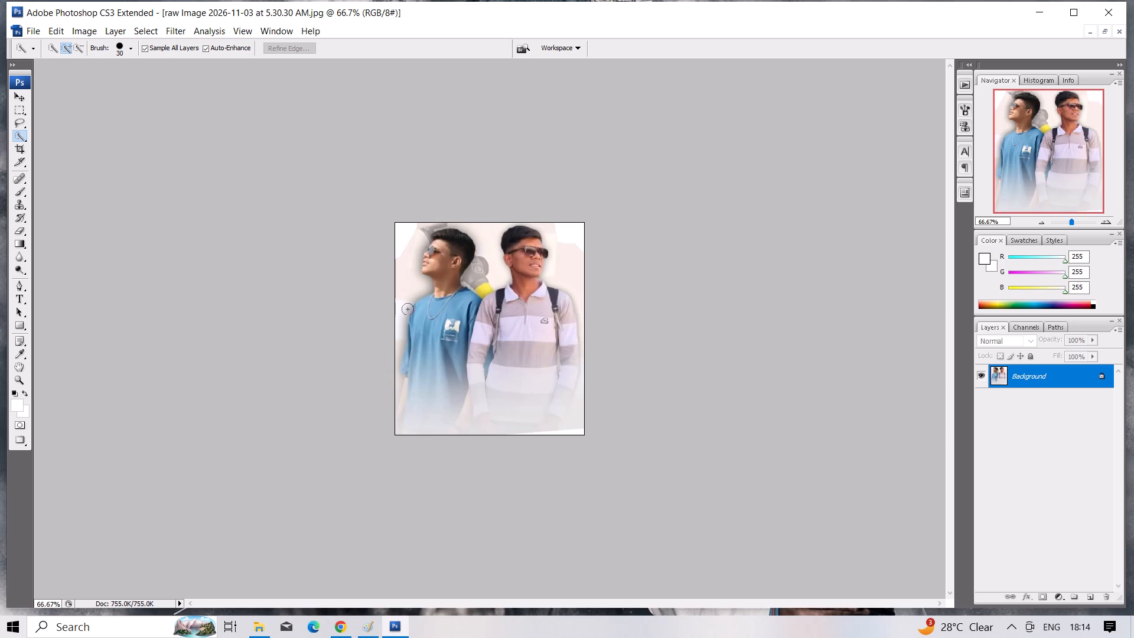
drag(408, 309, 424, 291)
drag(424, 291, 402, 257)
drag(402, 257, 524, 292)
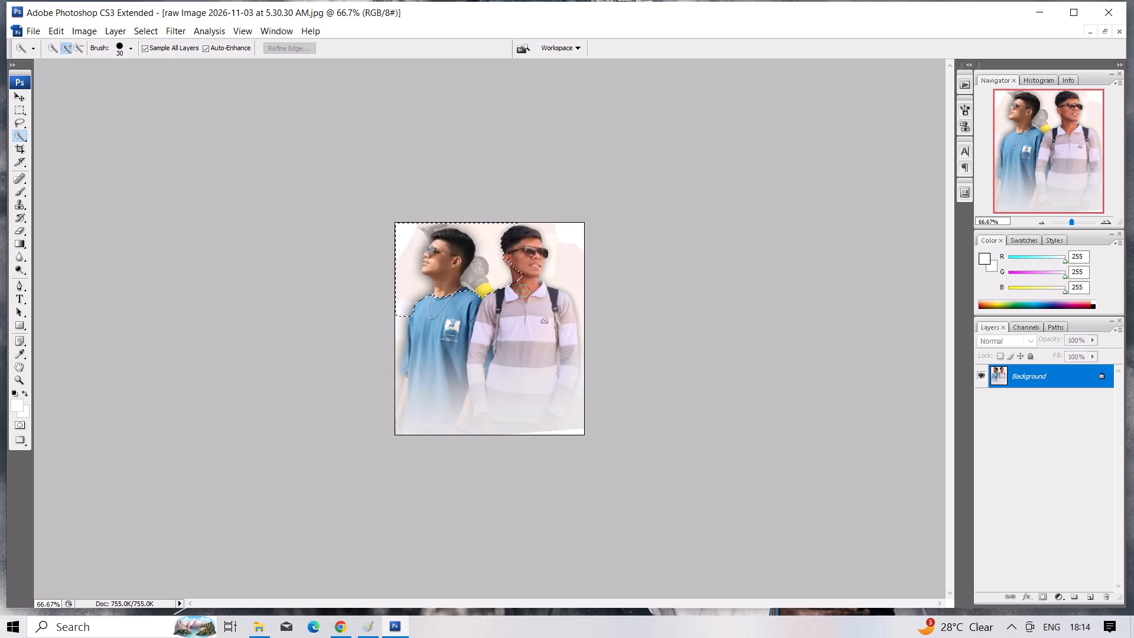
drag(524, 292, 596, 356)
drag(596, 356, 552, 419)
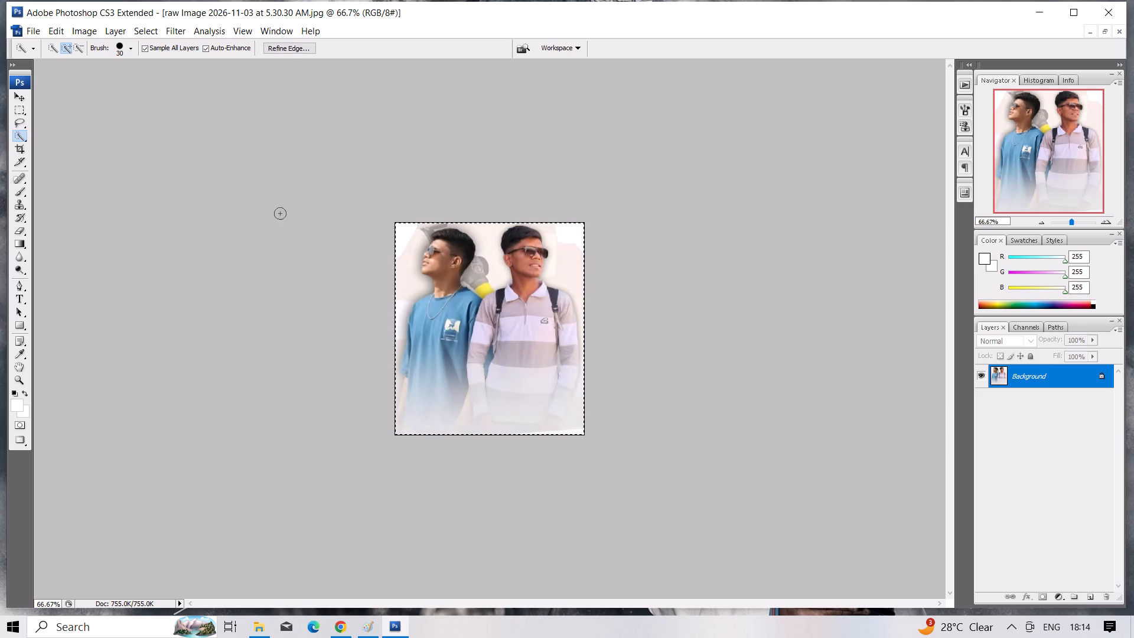
Set the Quick Selection tool to subtract and remove a small spot beside the blue-shirted man's outer arm from the selection.
click(77, 45)
triple_click(77, 45)
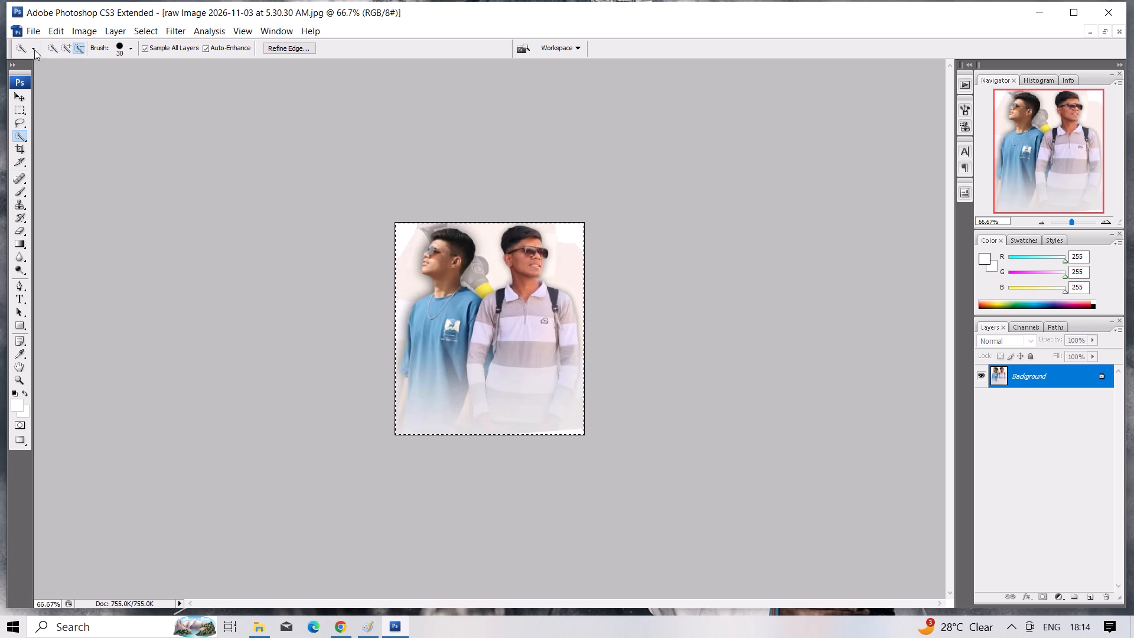
click(29, 48)
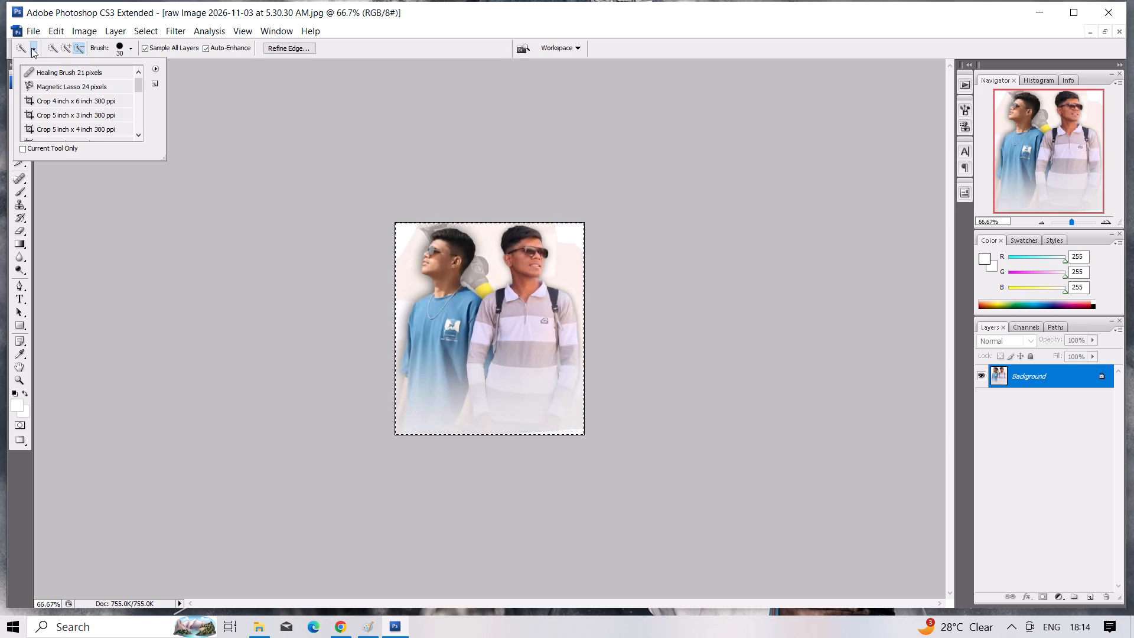
click(30, 28)
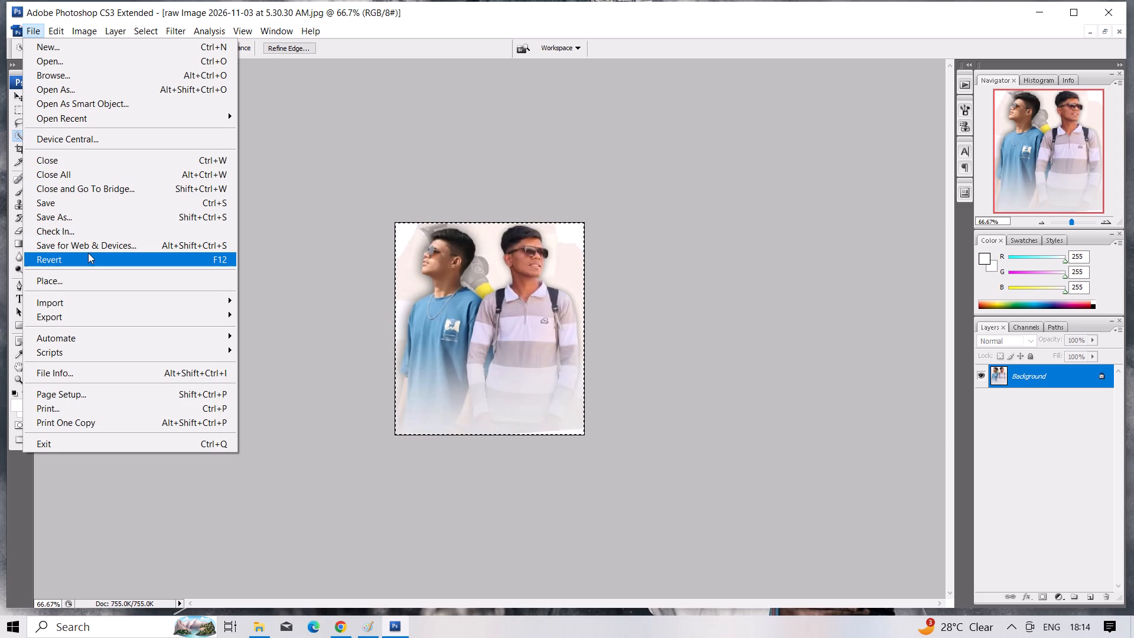
click(400, 386)
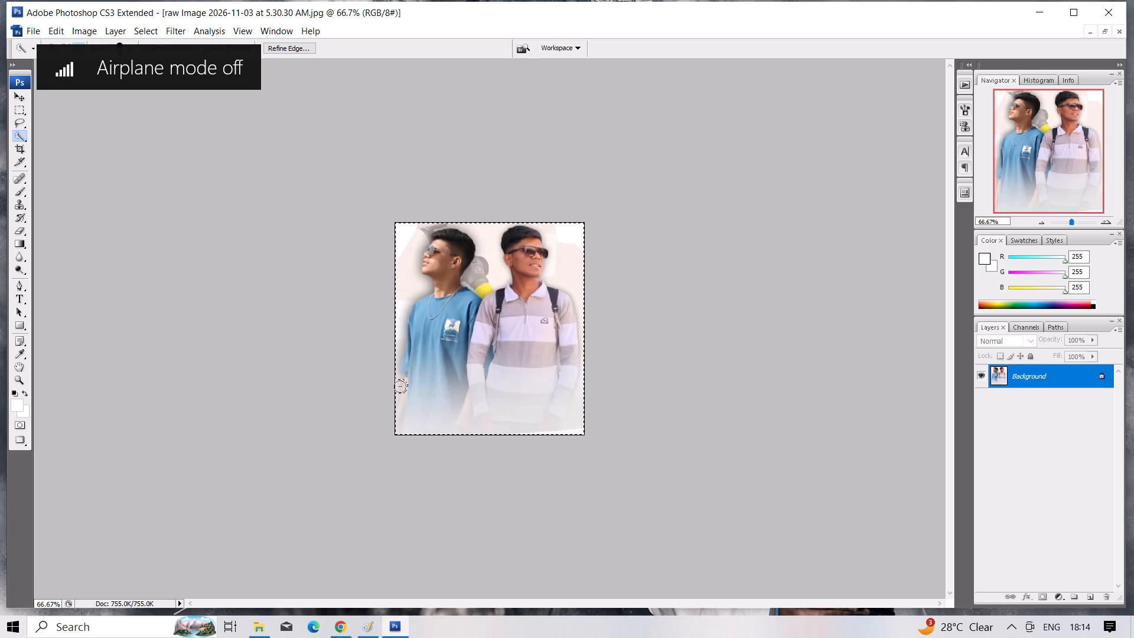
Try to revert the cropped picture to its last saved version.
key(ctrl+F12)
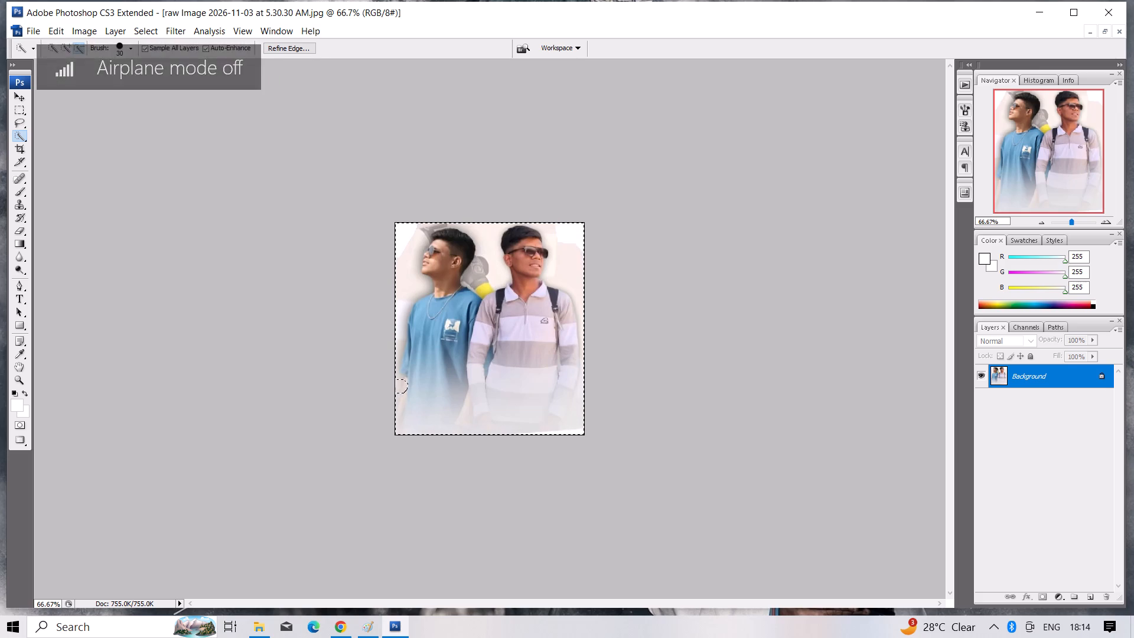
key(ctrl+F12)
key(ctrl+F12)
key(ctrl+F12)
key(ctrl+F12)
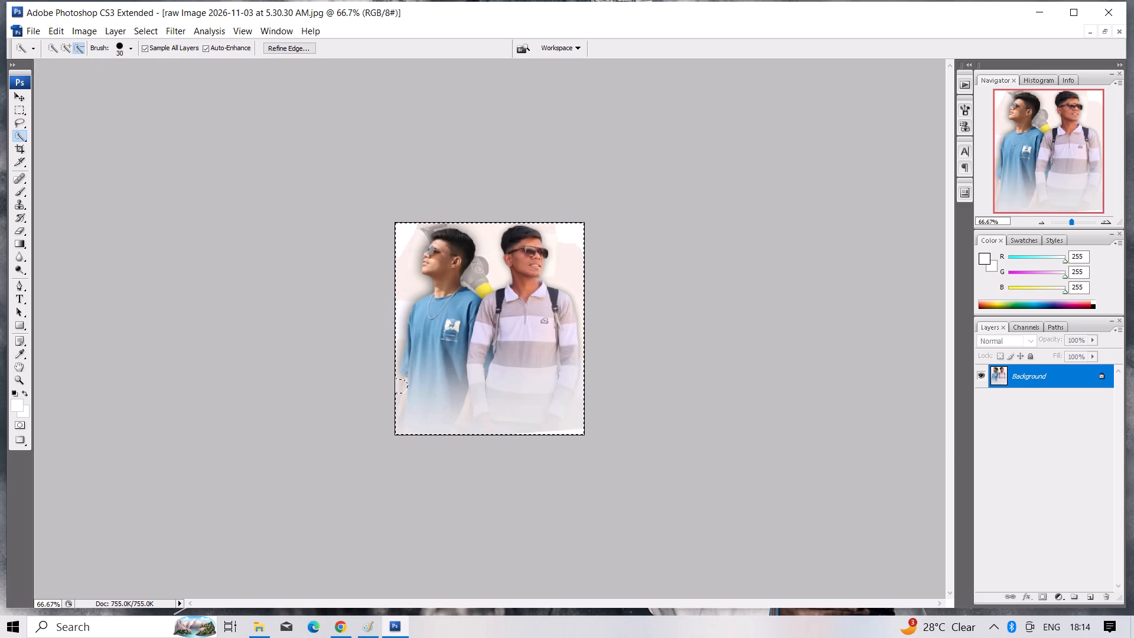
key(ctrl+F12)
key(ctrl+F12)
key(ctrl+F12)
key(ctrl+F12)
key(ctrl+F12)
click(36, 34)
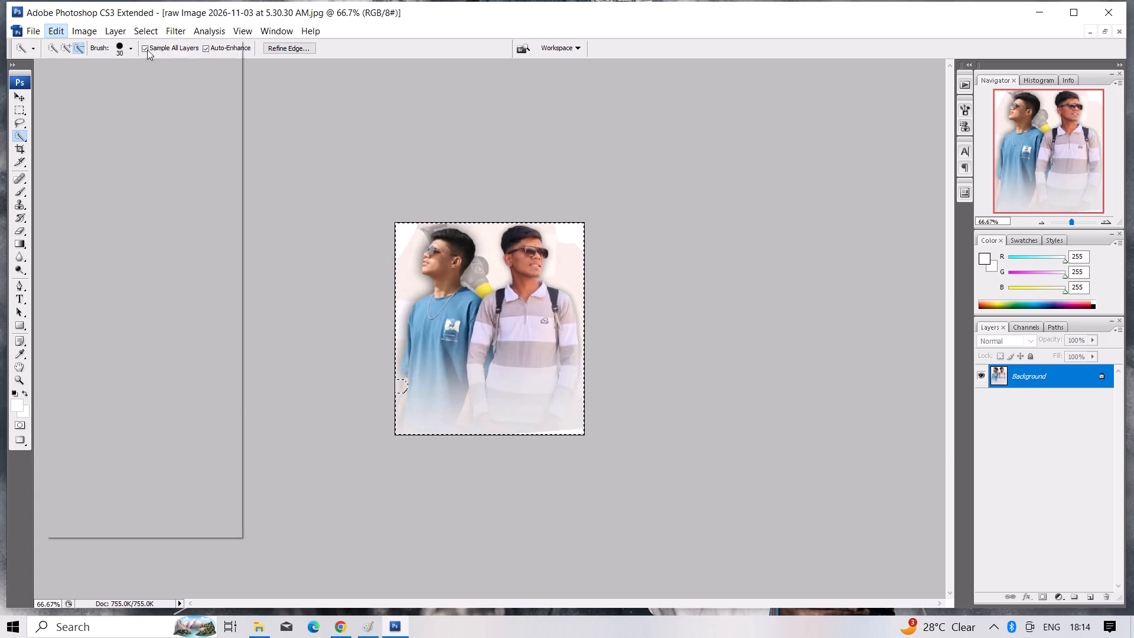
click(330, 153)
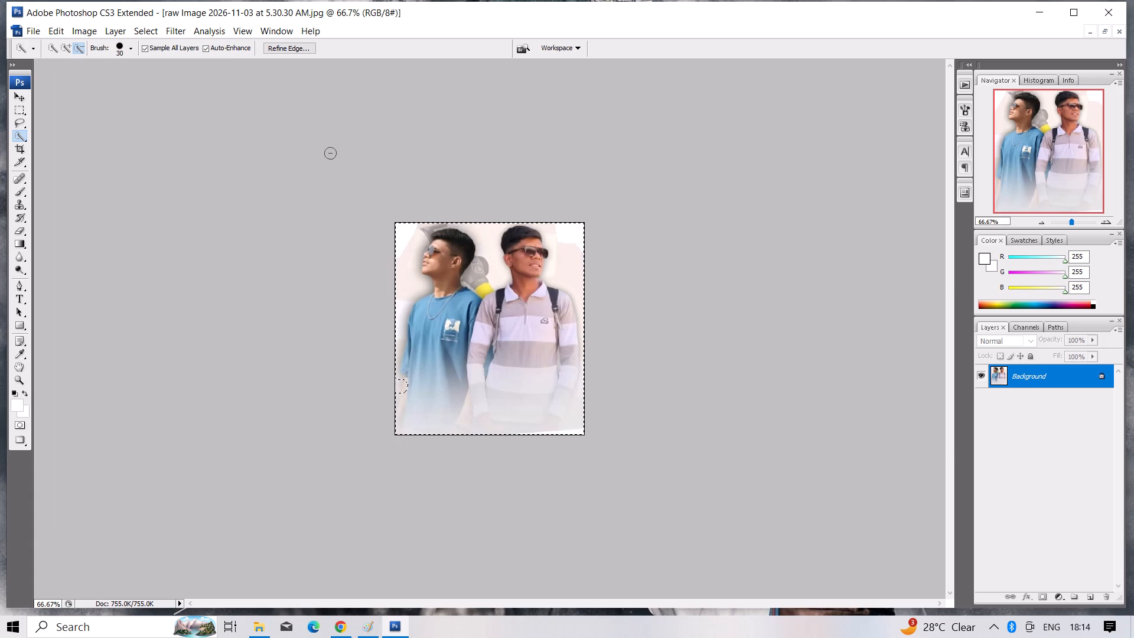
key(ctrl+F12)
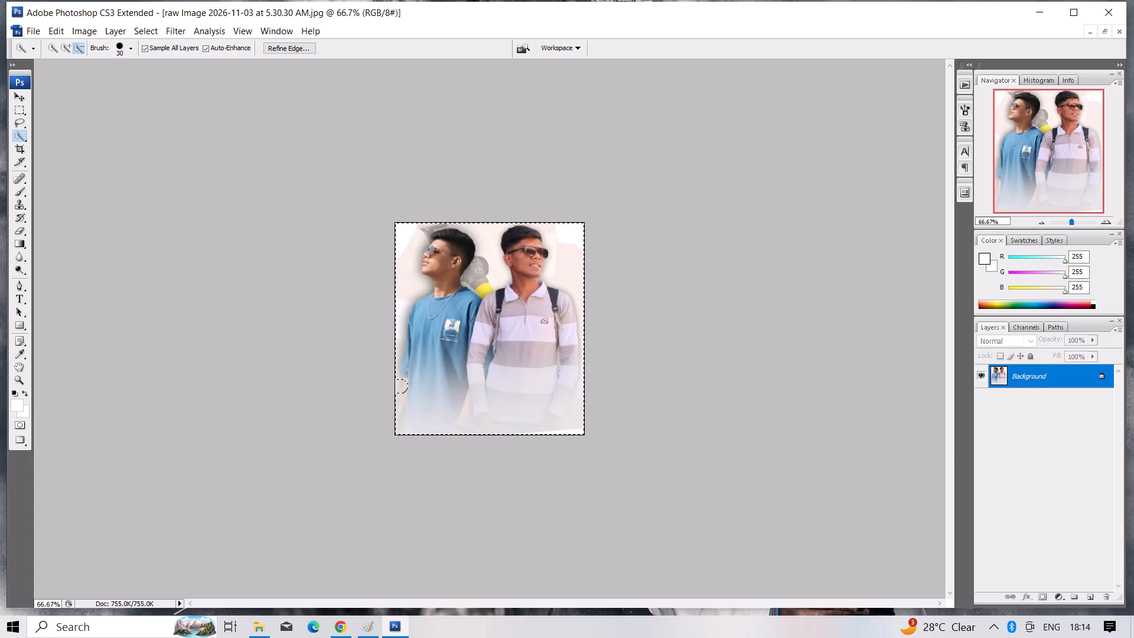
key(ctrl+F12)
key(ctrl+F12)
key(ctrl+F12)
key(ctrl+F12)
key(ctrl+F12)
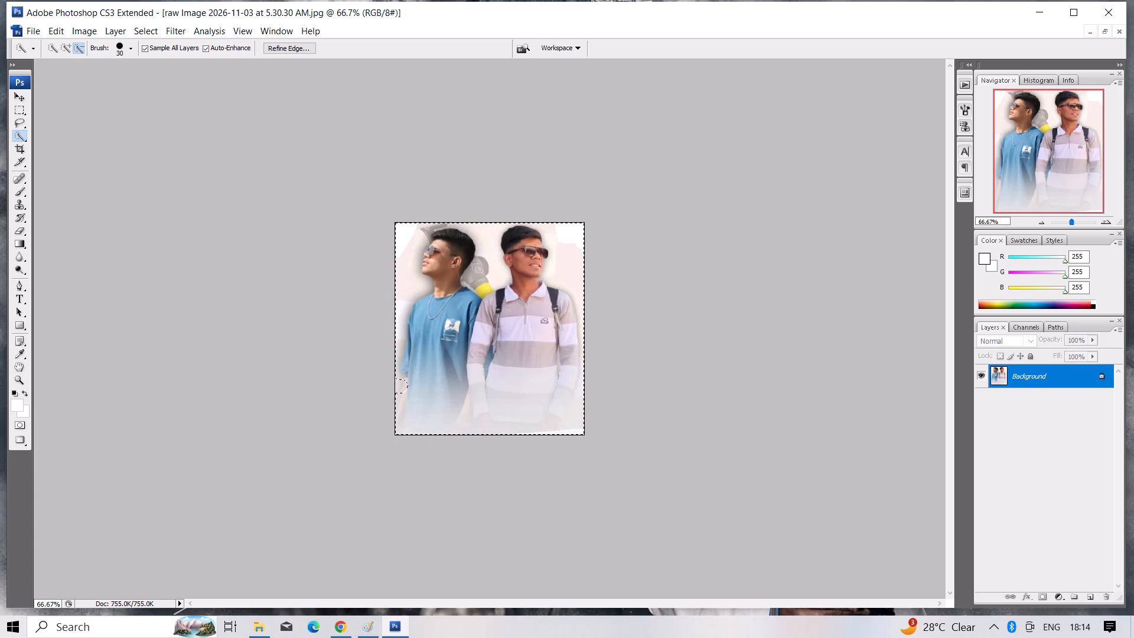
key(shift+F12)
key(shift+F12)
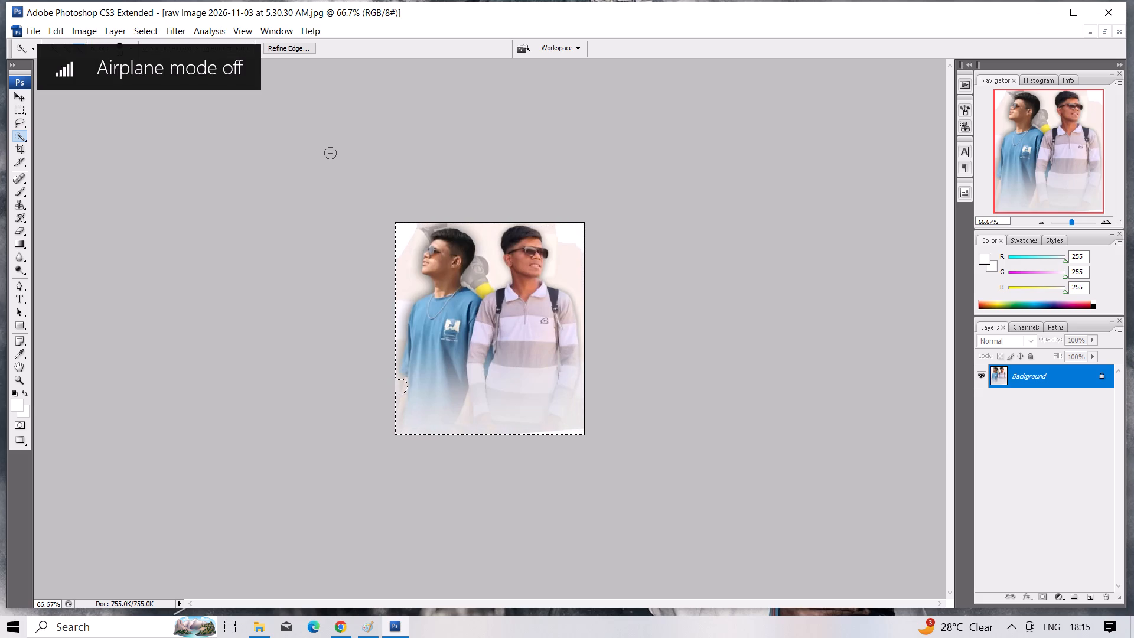
Subtract a small spot between the two men's lower arms from the selection.
click(468, 392)
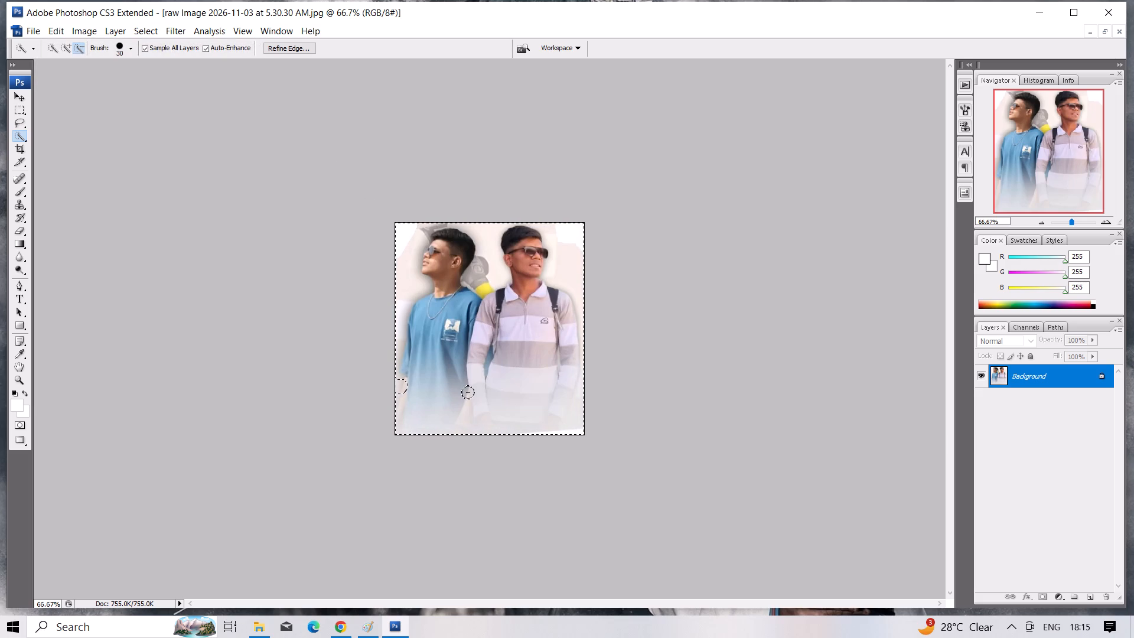
click(468, 392)
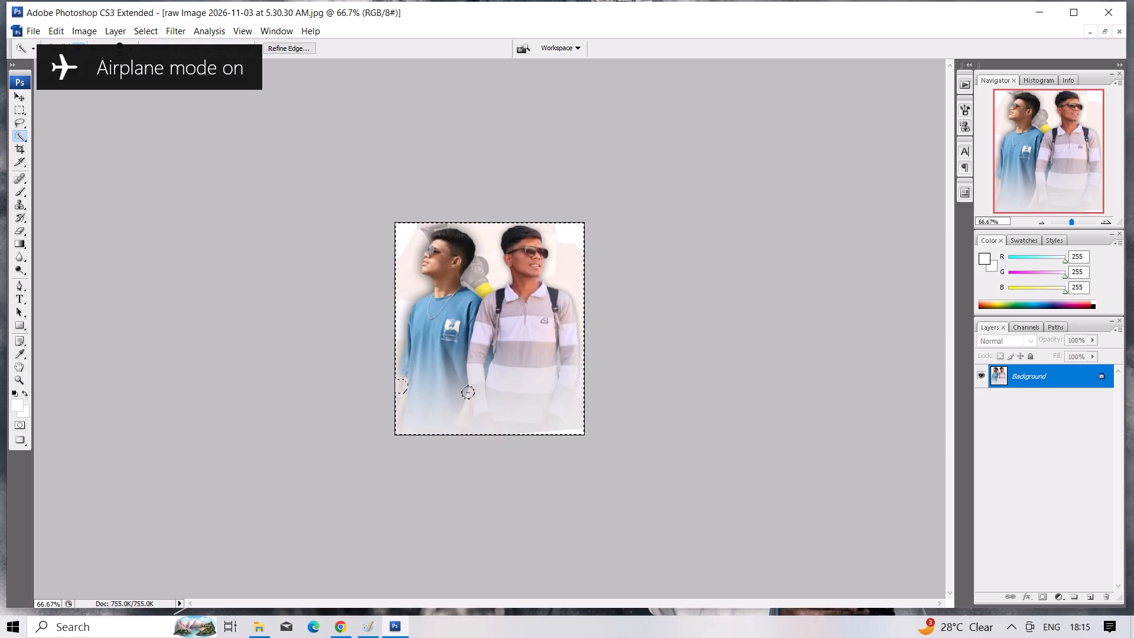
click(468, 392)
click(468, 392)
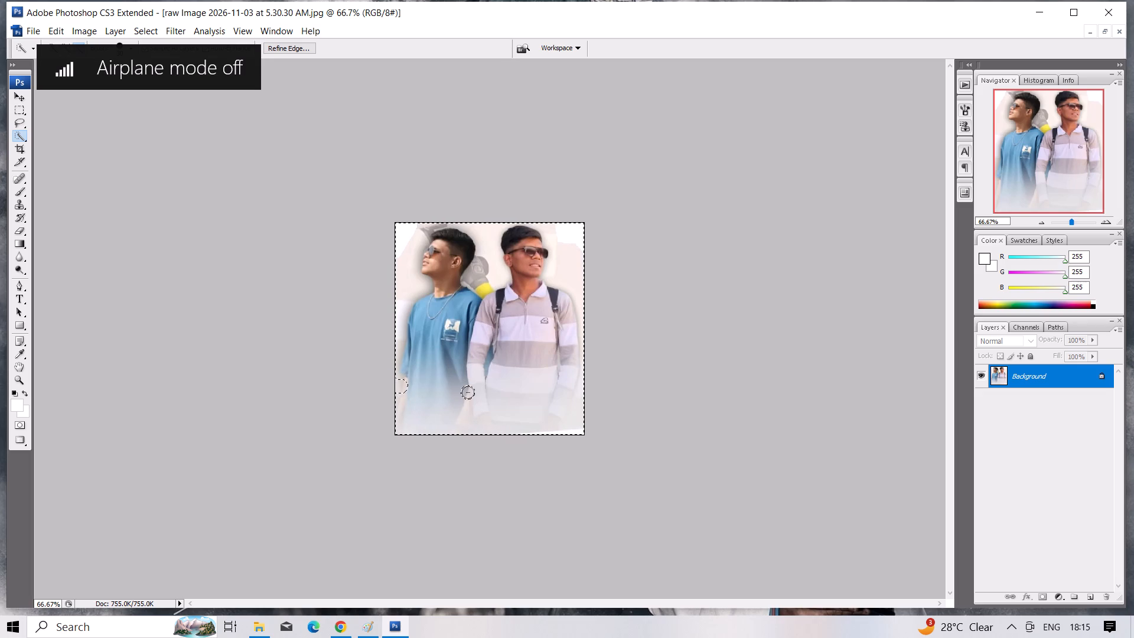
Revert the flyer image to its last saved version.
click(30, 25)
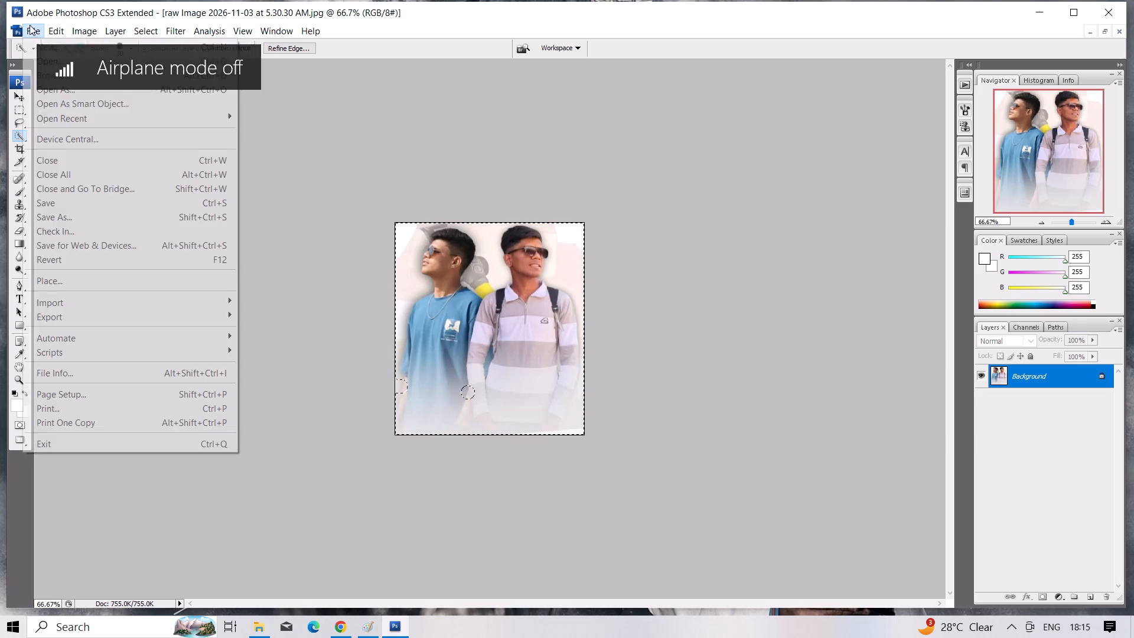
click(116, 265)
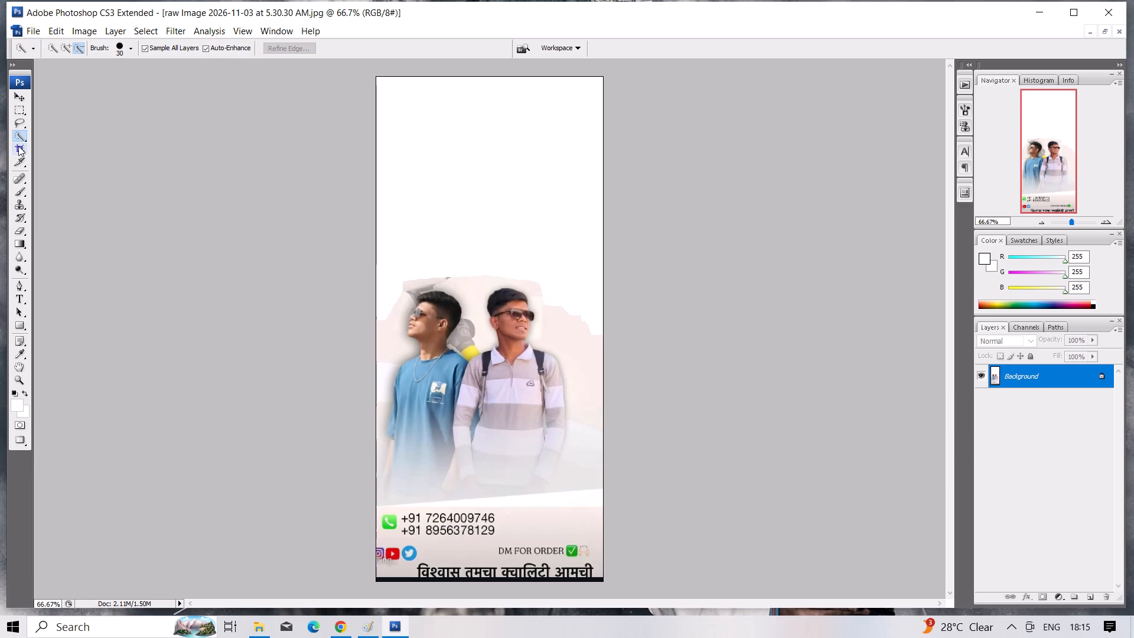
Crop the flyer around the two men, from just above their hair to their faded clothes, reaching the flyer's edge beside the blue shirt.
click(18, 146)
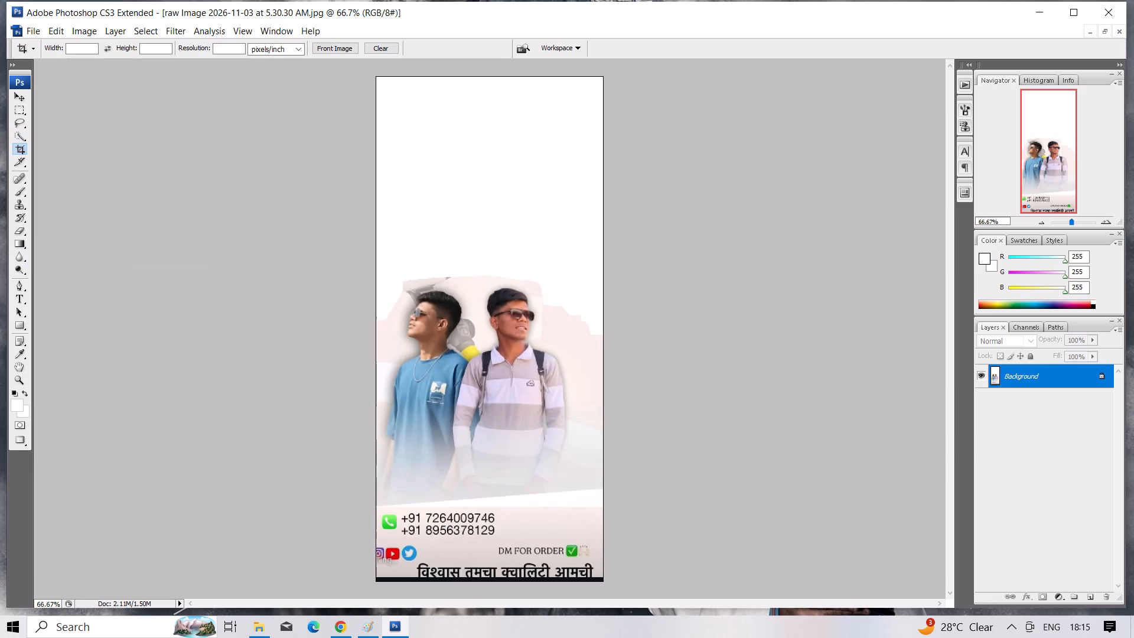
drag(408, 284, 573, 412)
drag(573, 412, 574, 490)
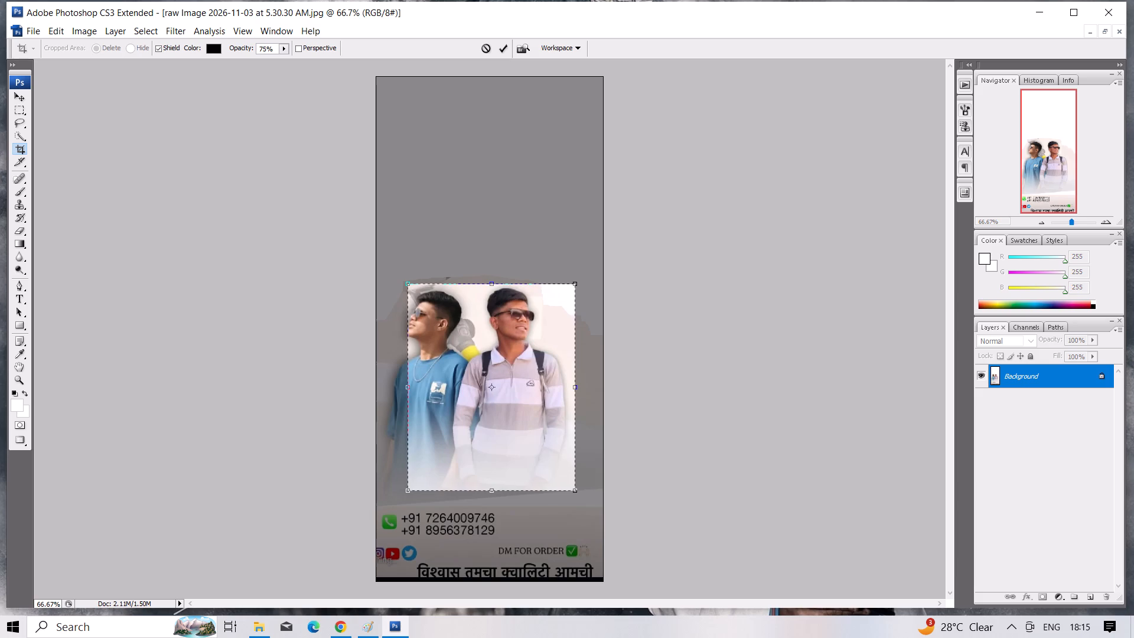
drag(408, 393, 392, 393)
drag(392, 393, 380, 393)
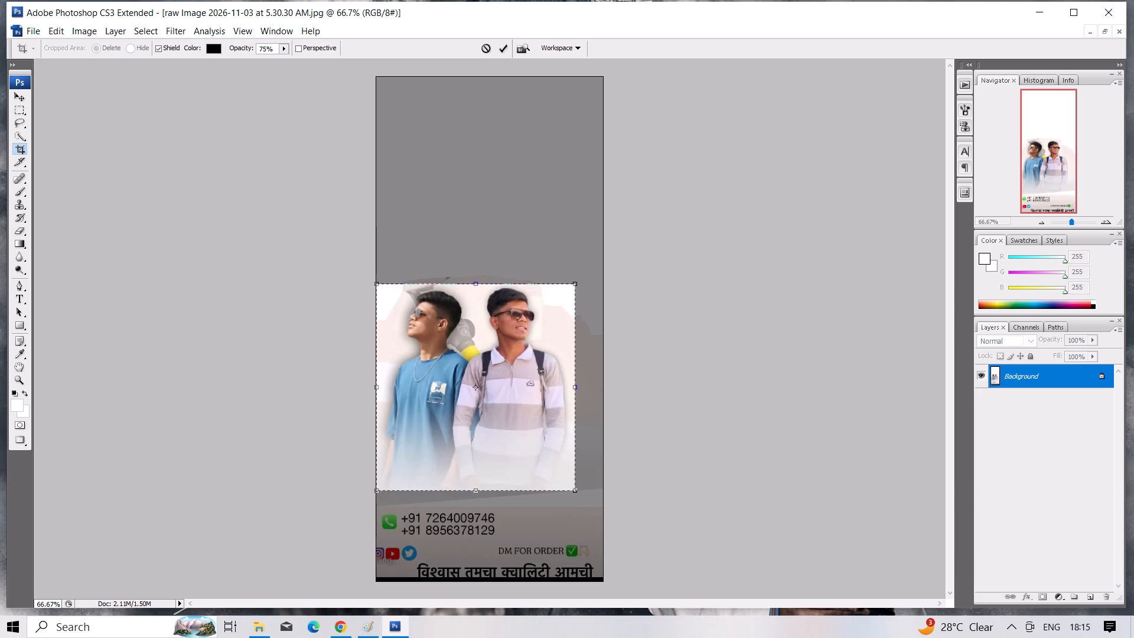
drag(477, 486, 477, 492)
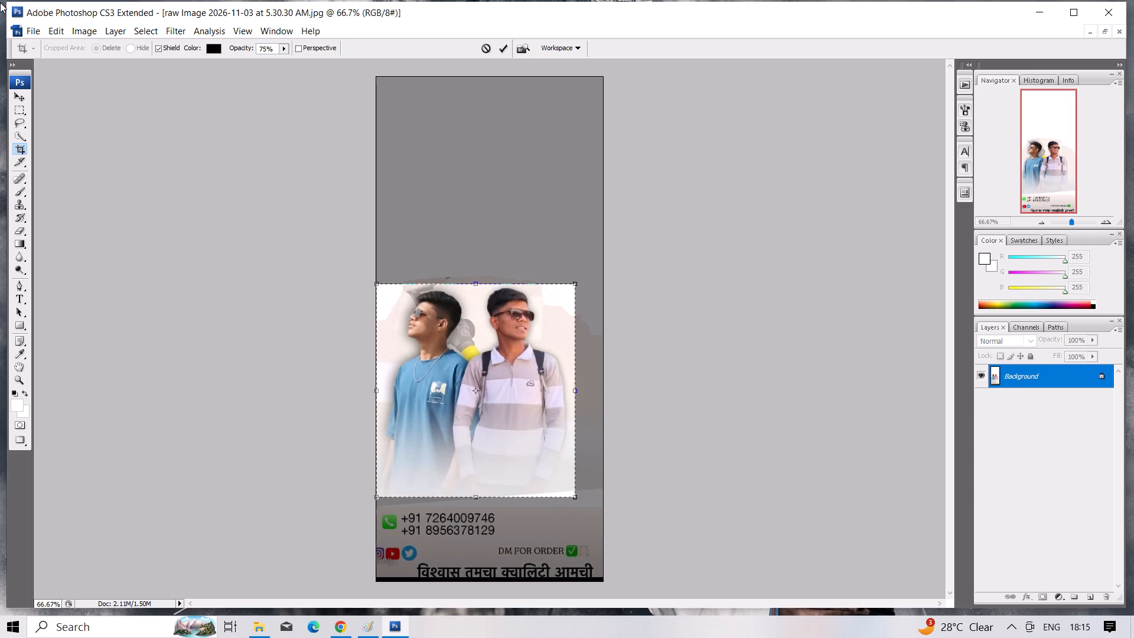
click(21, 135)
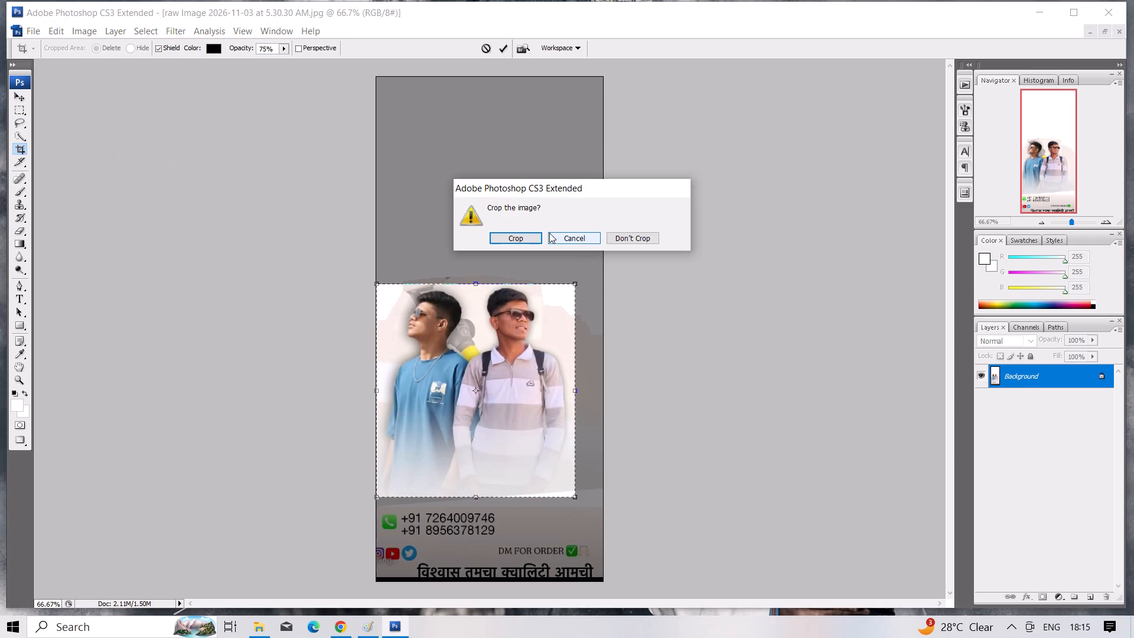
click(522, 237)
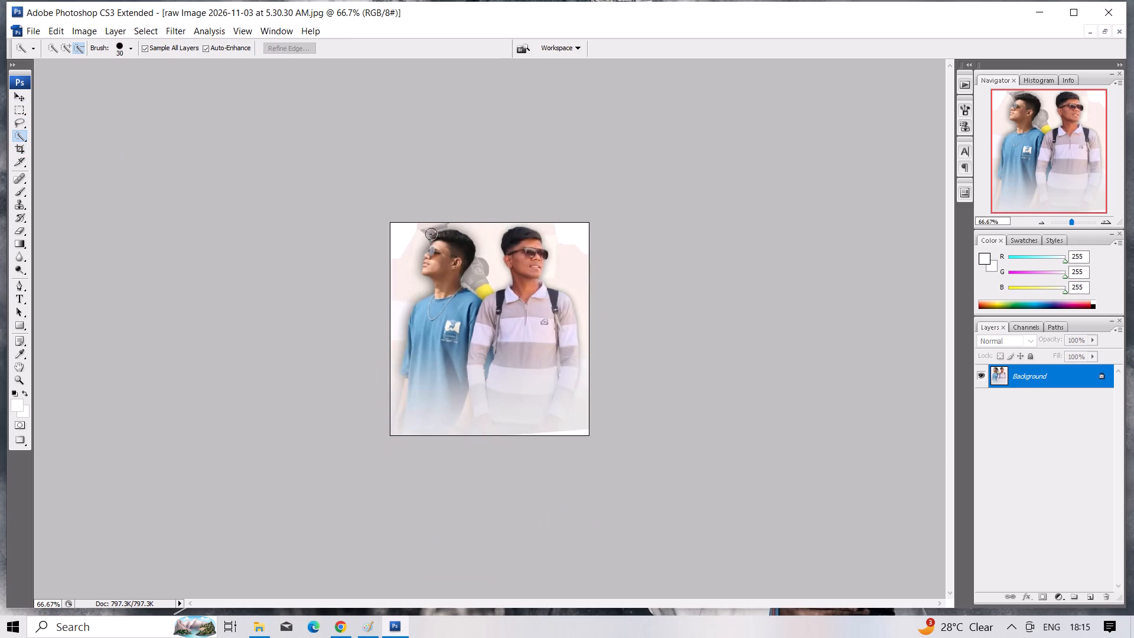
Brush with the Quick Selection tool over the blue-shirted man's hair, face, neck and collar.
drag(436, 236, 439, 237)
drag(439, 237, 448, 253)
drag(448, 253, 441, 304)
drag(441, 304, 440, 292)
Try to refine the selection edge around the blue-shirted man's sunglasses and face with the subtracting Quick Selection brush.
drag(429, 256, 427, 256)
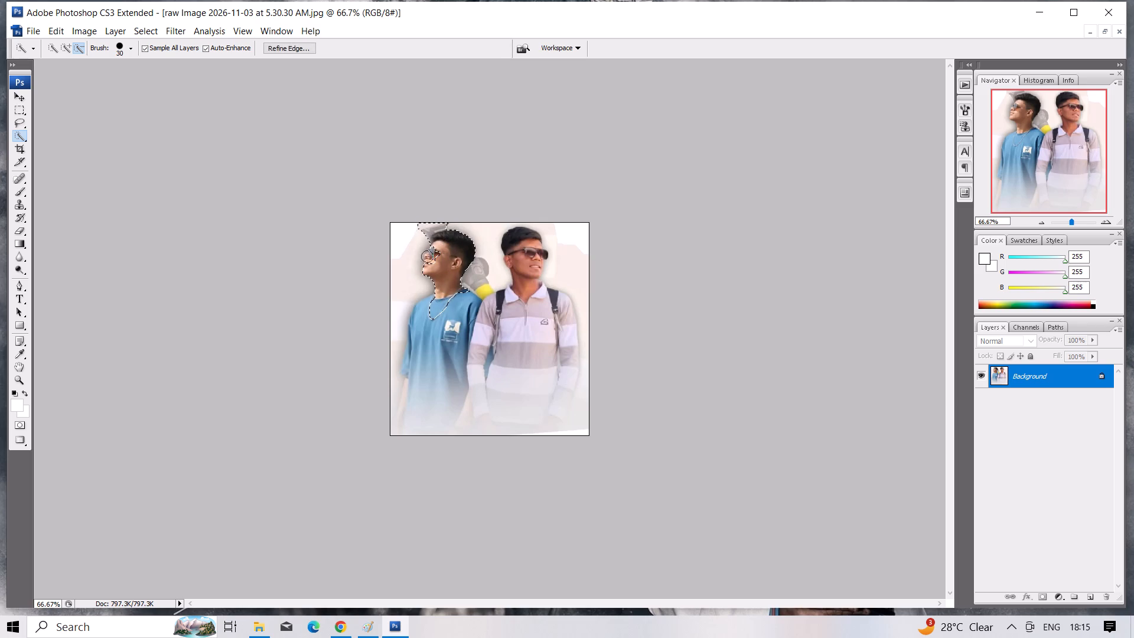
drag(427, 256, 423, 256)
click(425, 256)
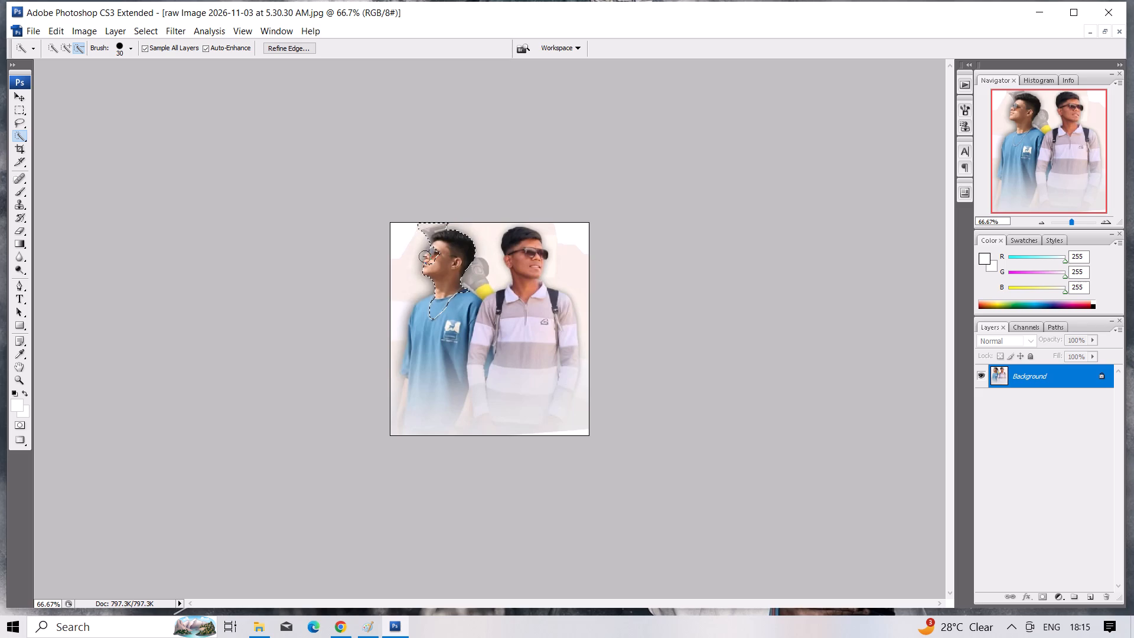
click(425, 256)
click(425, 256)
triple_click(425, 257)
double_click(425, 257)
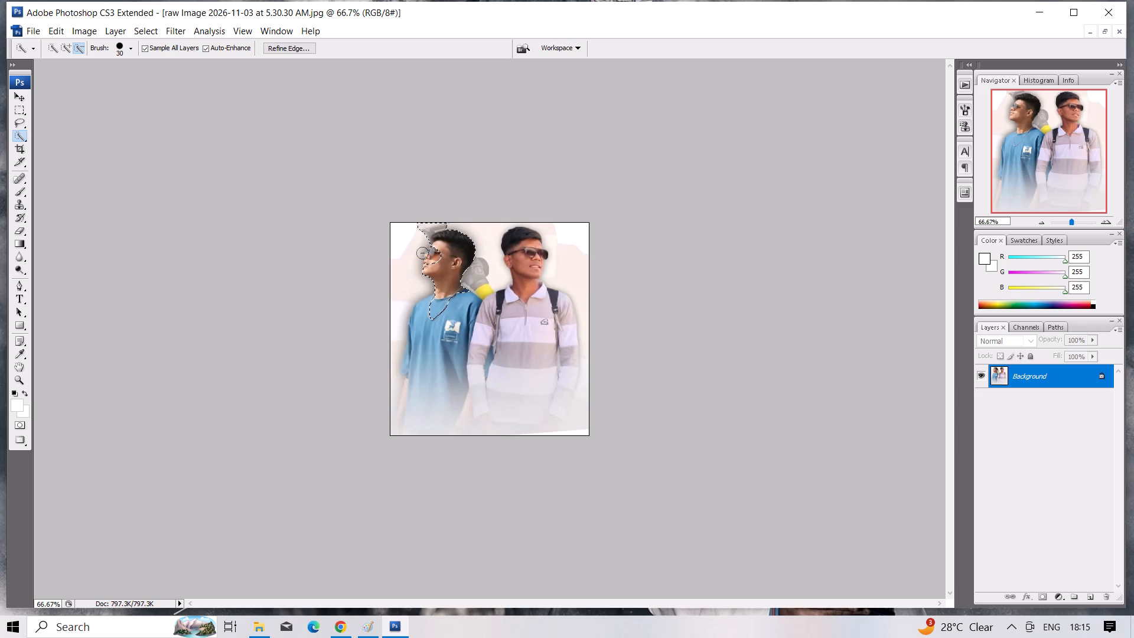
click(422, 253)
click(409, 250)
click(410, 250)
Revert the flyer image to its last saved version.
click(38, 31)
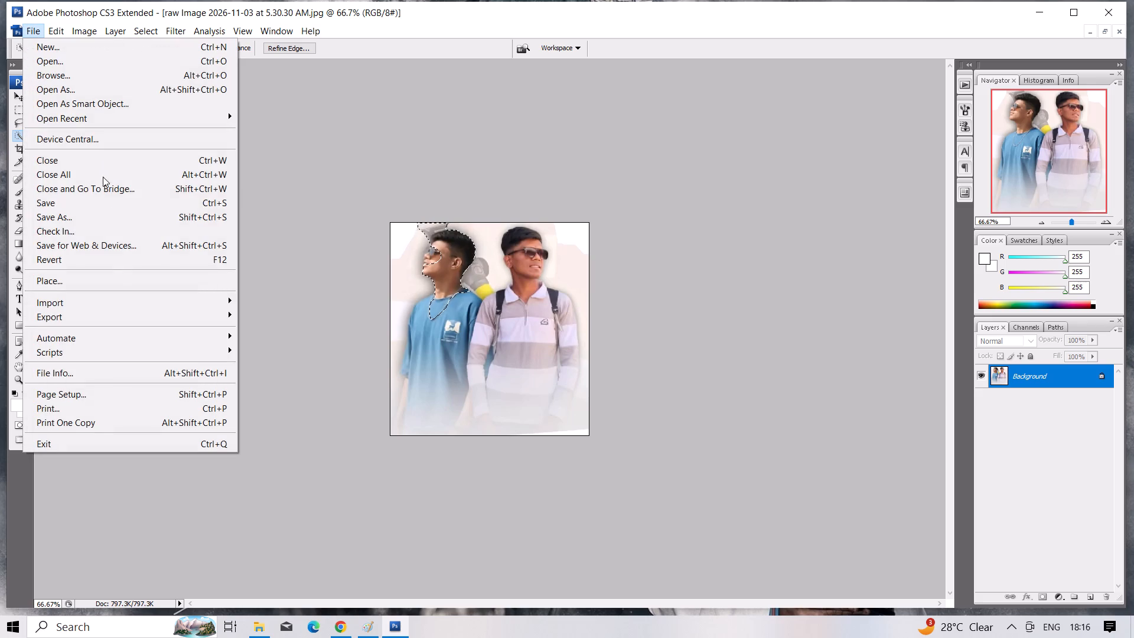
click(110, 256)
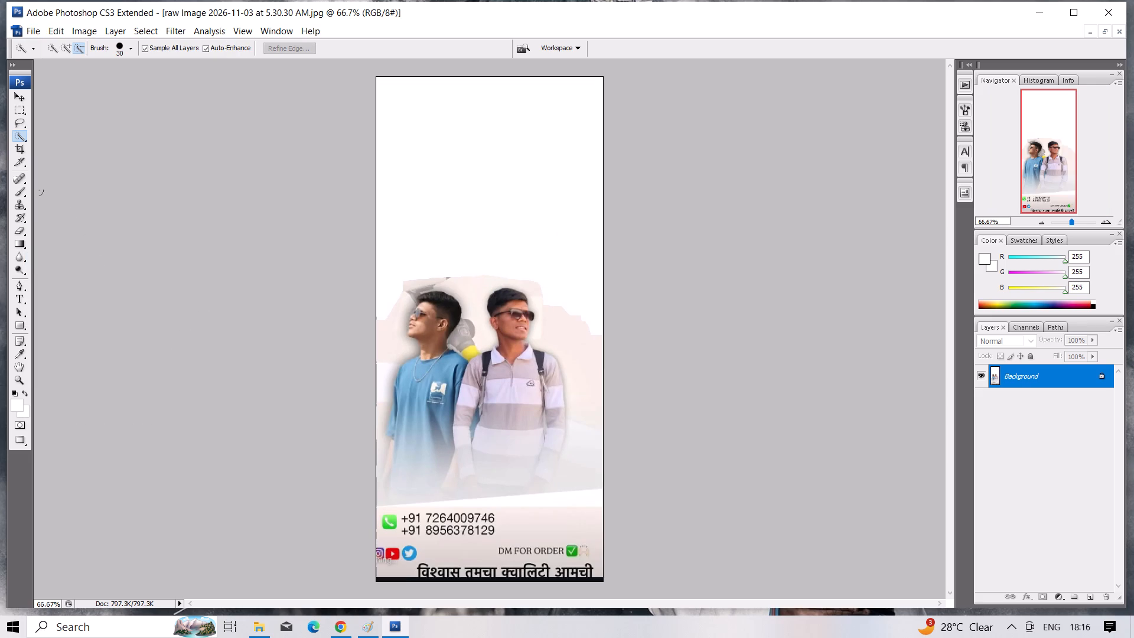
Crop the flyer around both men, from just above their hair to just below their faded clothes, including the blue-shirted man's outer arm.
click(19, 151)
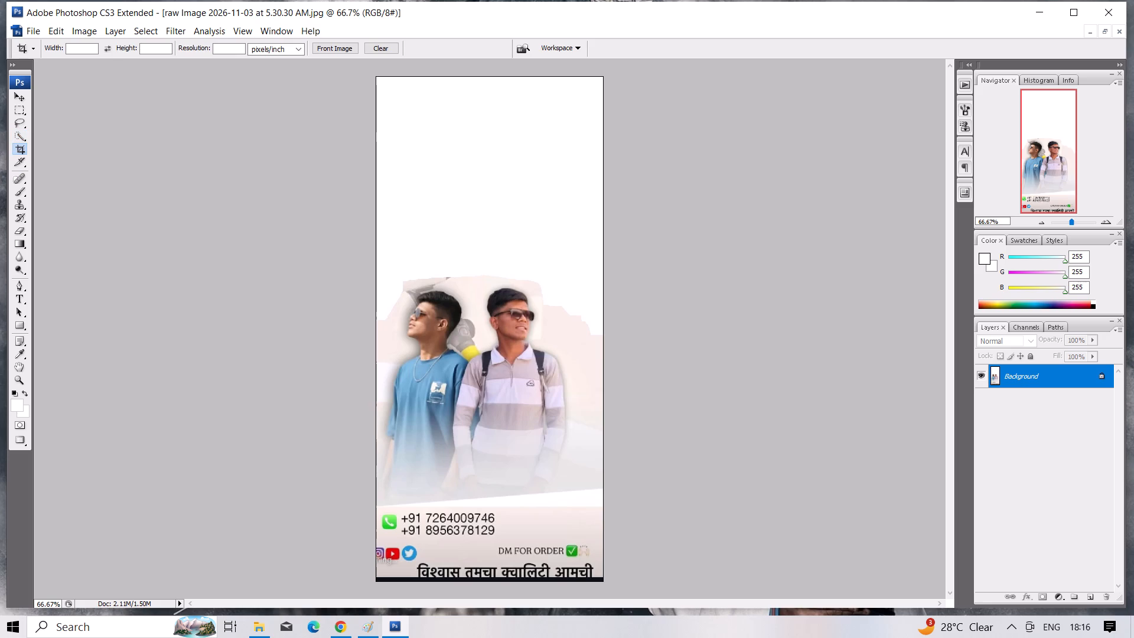
drag(399, 291, 551, 279)
drag(551, 279, 572, 504)
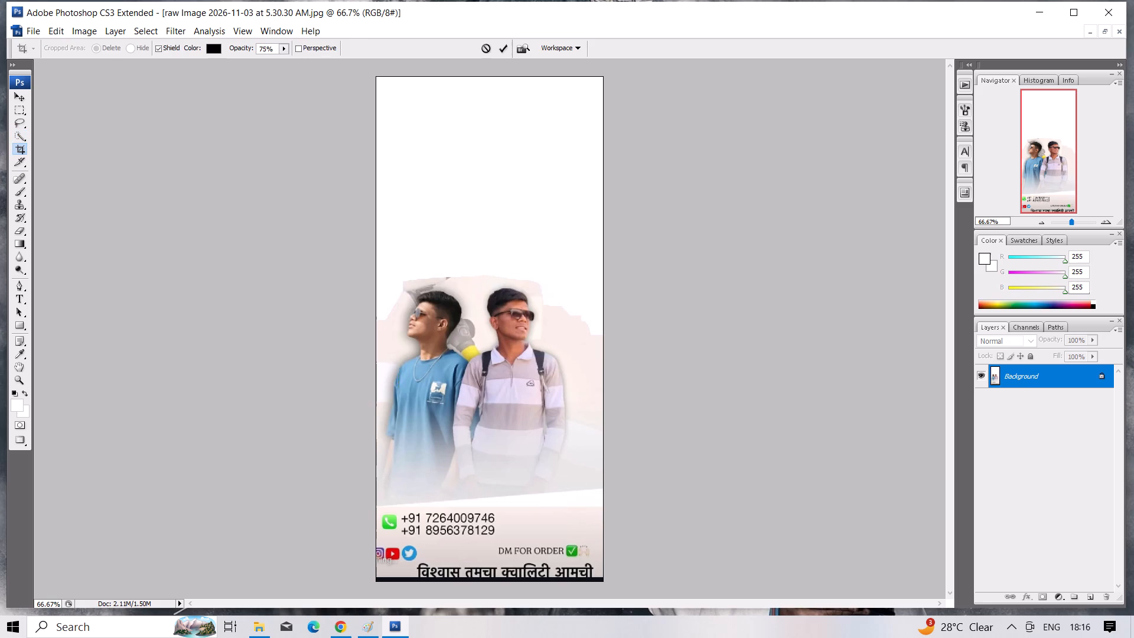
drag(482, 287, 480, 282)
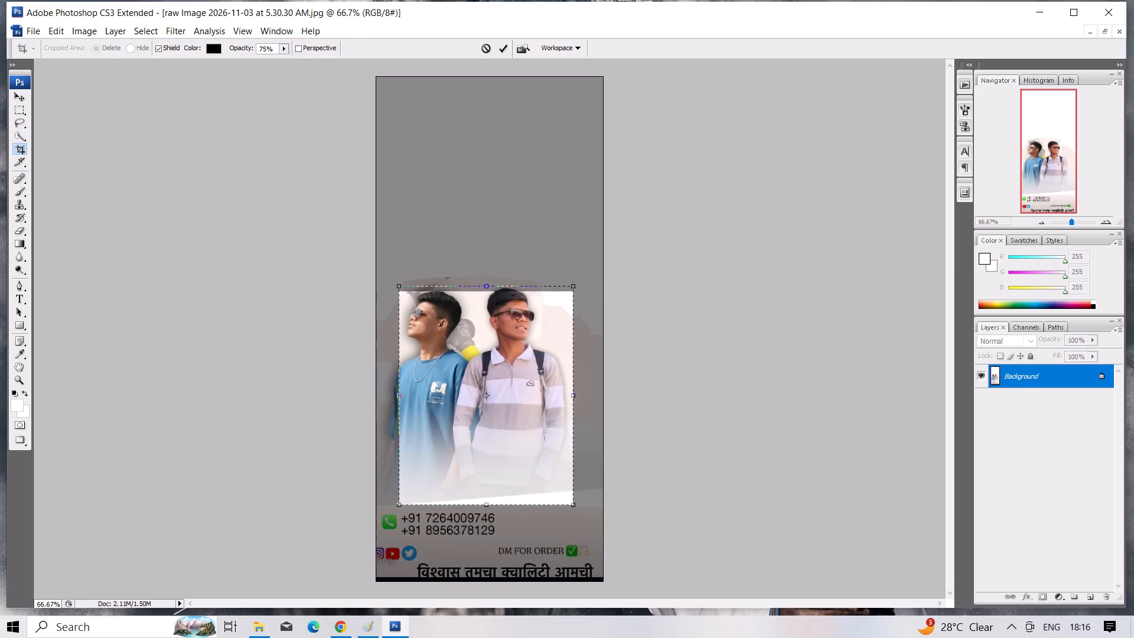
drag(480, 282, 480, 281)
drag(398, 392, 383, 392)
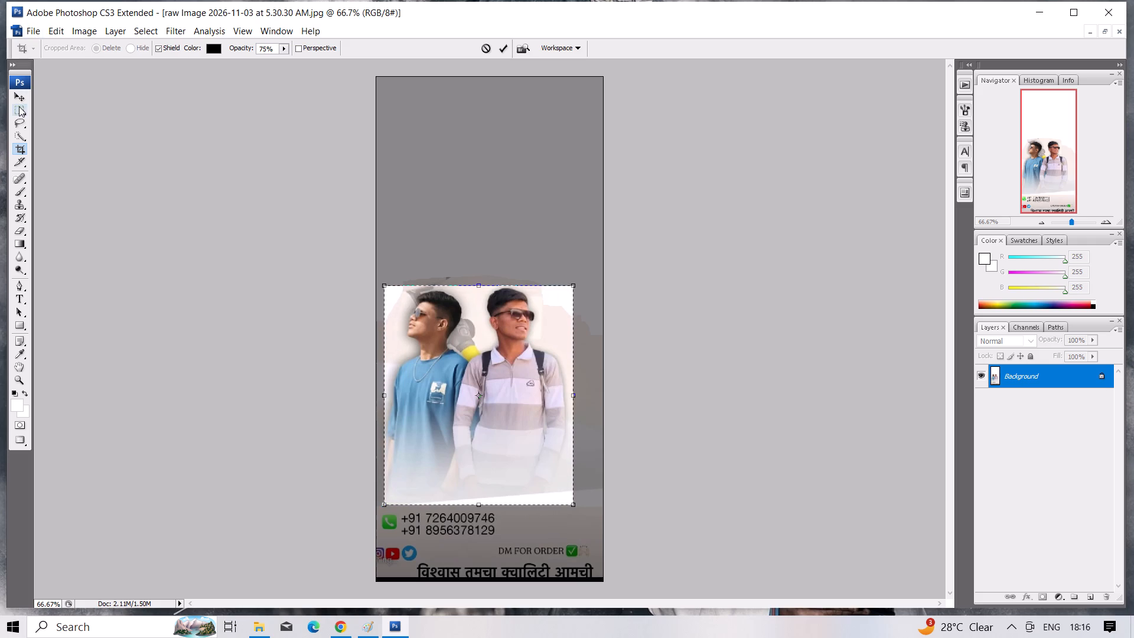
click(503, 47)
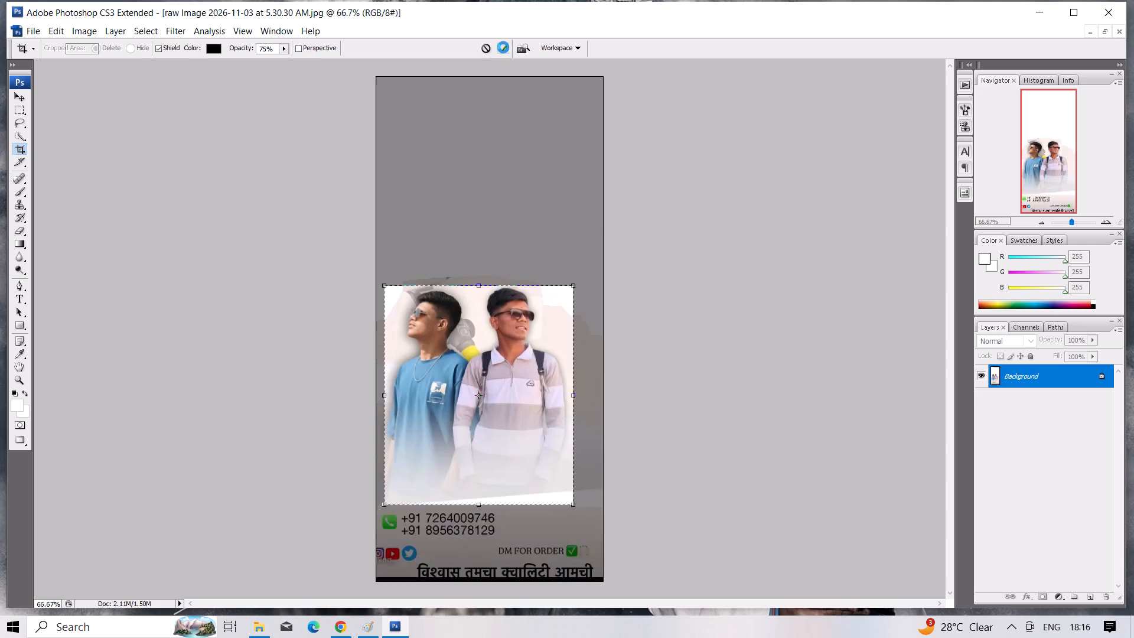
Set Quick Selection to add and brush across both men's faces and clothes until the whole cropped picture is selected.
scroll(98, 130, left, 1)
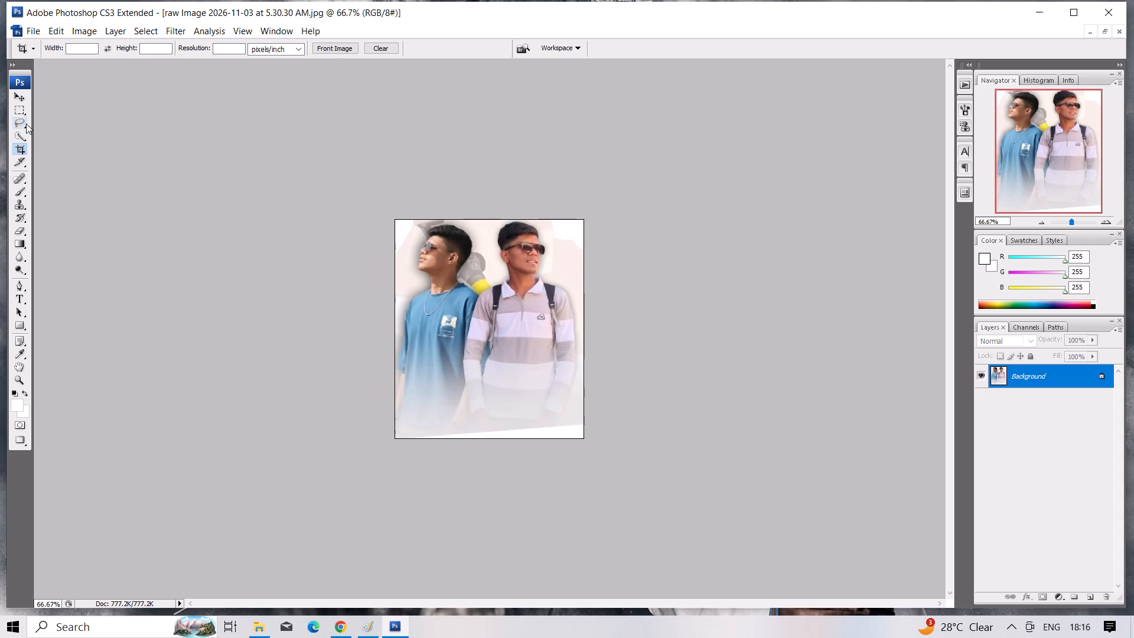
double_click(25, 123)
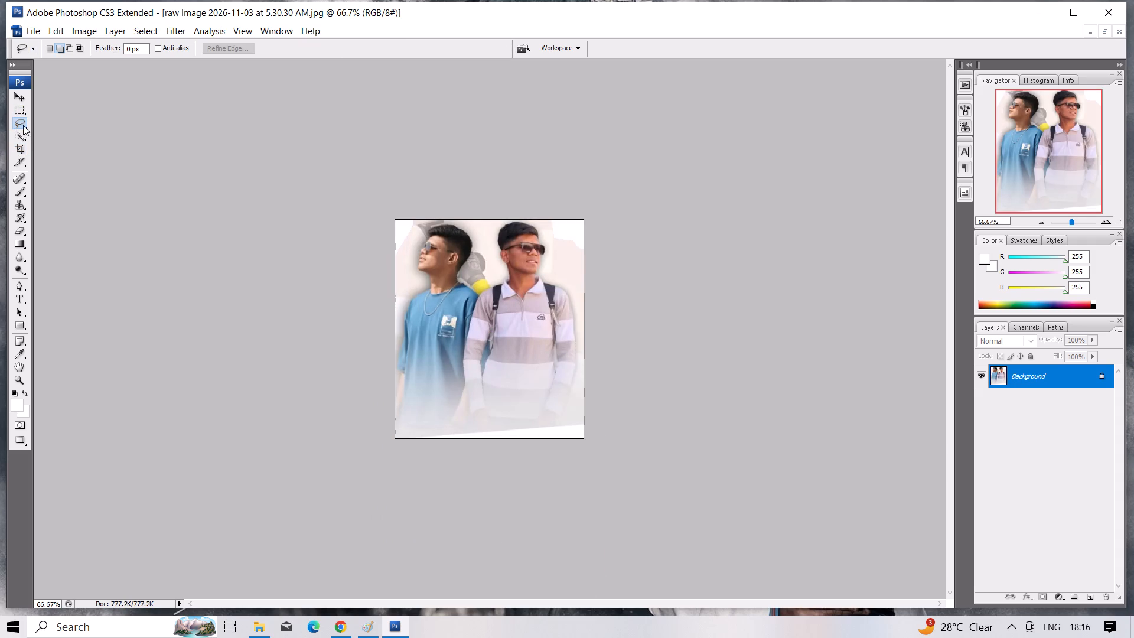
click(23, 134)
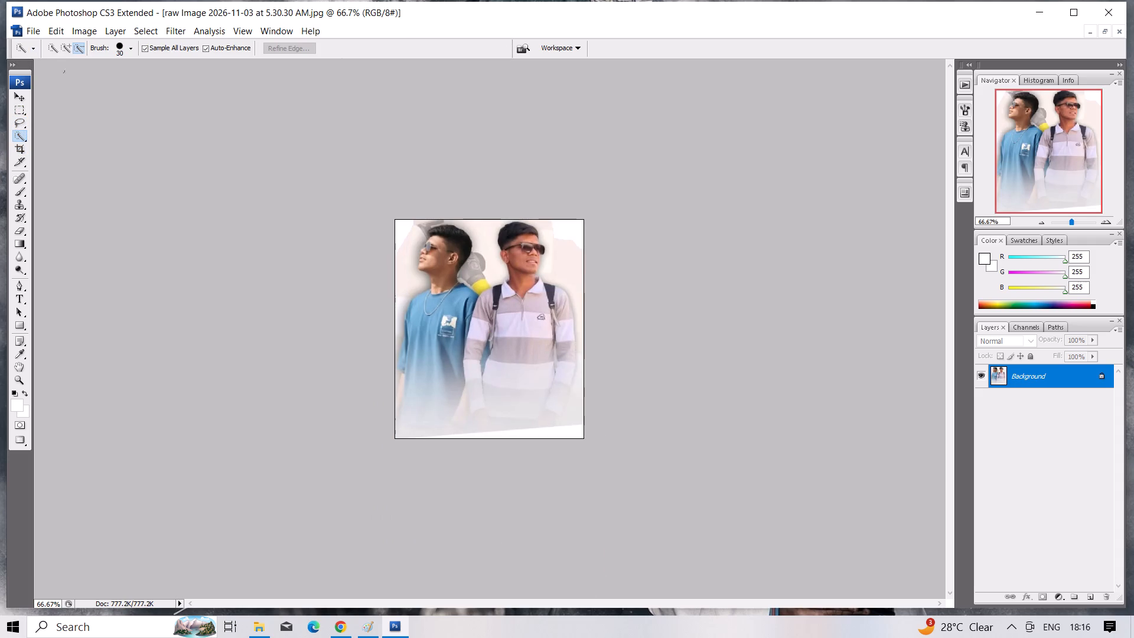
click(63, 43)
drag(426, 282, 427, 282)
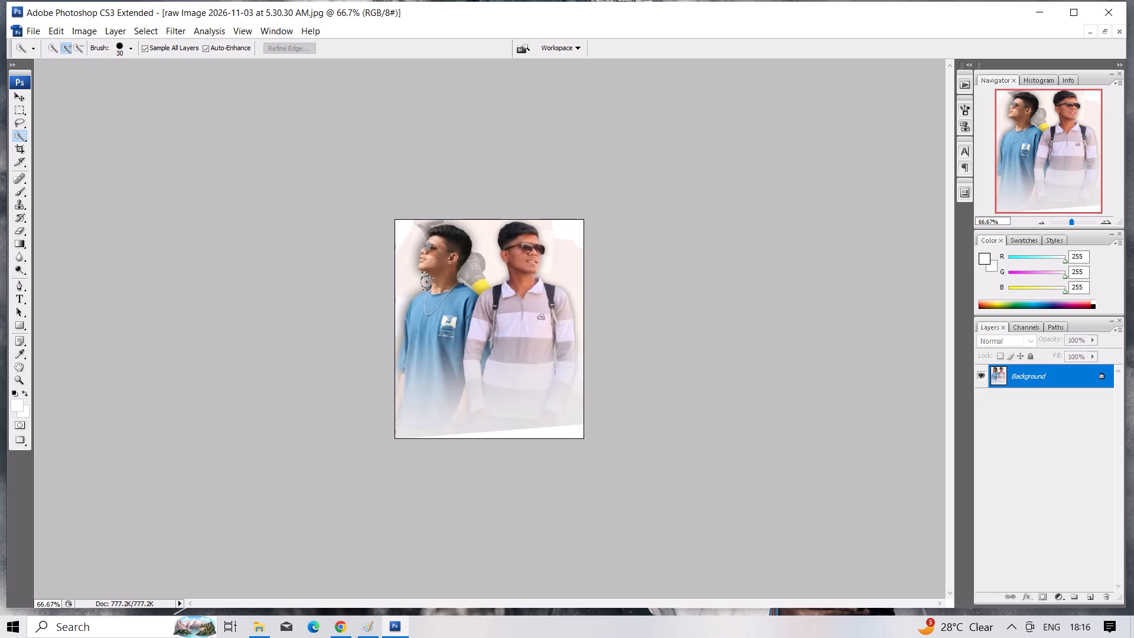
drag(427, 282, 454, 298)
drag(454, 298, 490, 298)
drag(490, 298, 536, 261)
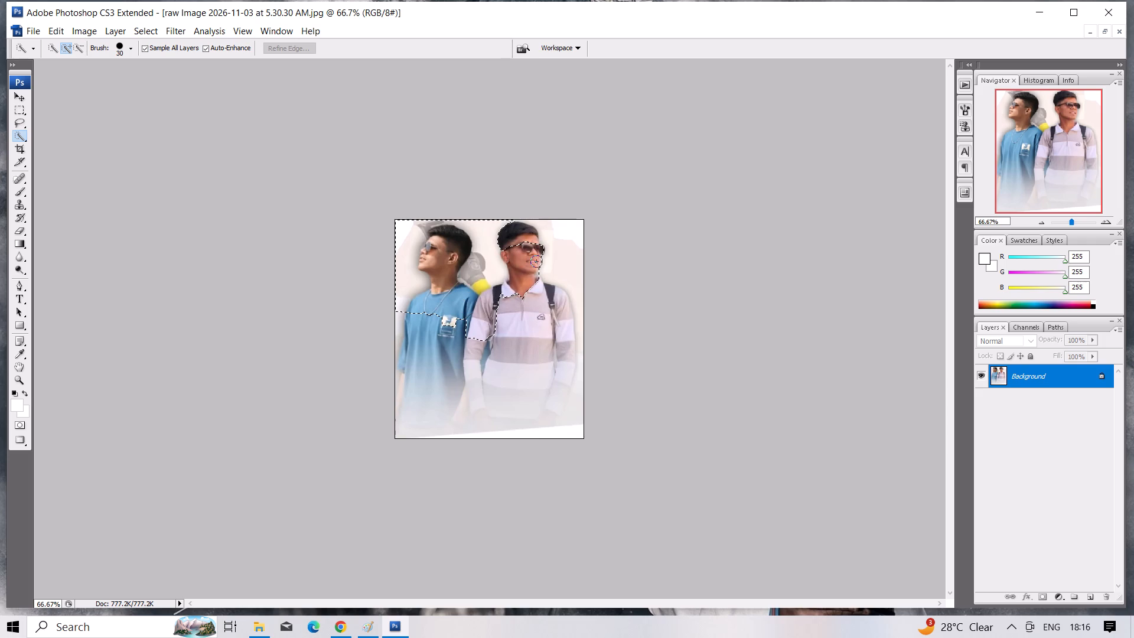
drag(536, 261, 568, 331)
drag(568, 331, 565, 409)
scroll(569, 359, up, 1)
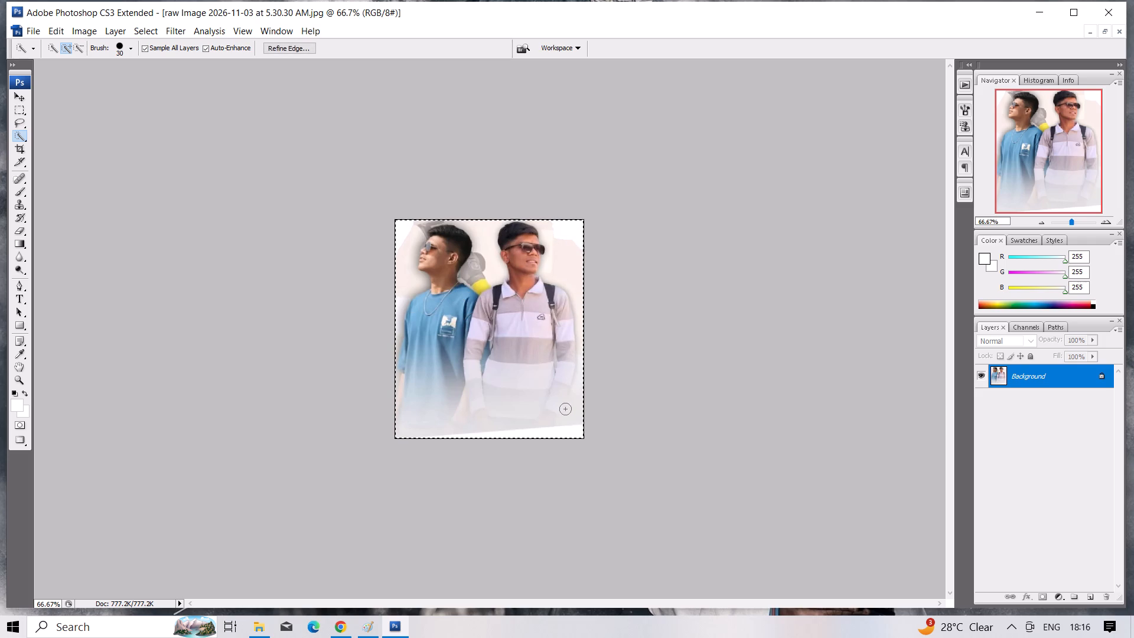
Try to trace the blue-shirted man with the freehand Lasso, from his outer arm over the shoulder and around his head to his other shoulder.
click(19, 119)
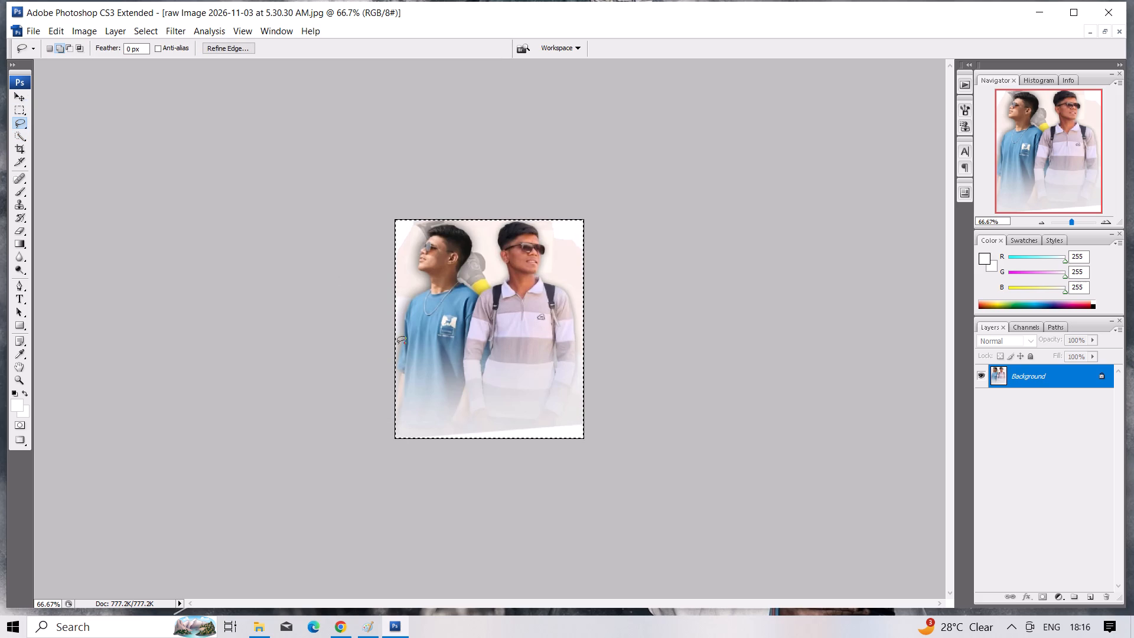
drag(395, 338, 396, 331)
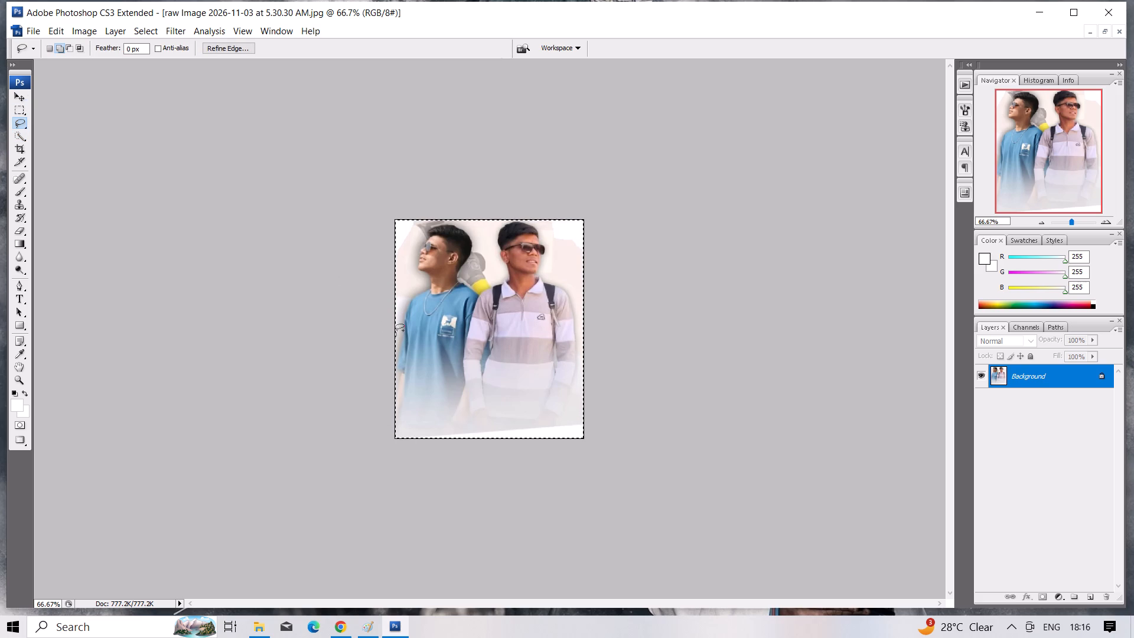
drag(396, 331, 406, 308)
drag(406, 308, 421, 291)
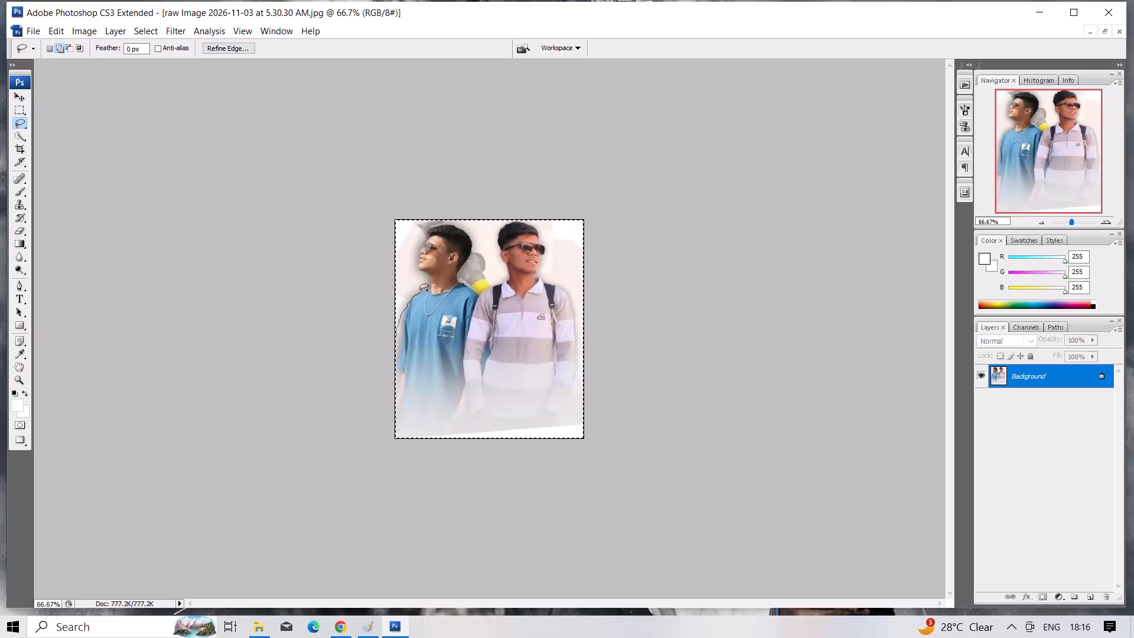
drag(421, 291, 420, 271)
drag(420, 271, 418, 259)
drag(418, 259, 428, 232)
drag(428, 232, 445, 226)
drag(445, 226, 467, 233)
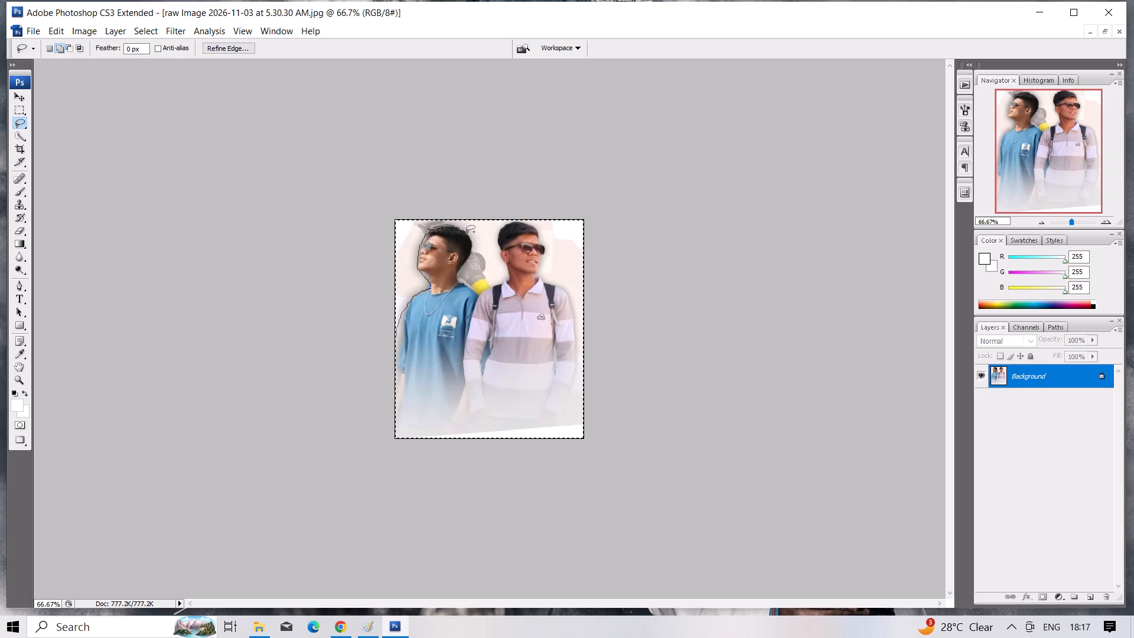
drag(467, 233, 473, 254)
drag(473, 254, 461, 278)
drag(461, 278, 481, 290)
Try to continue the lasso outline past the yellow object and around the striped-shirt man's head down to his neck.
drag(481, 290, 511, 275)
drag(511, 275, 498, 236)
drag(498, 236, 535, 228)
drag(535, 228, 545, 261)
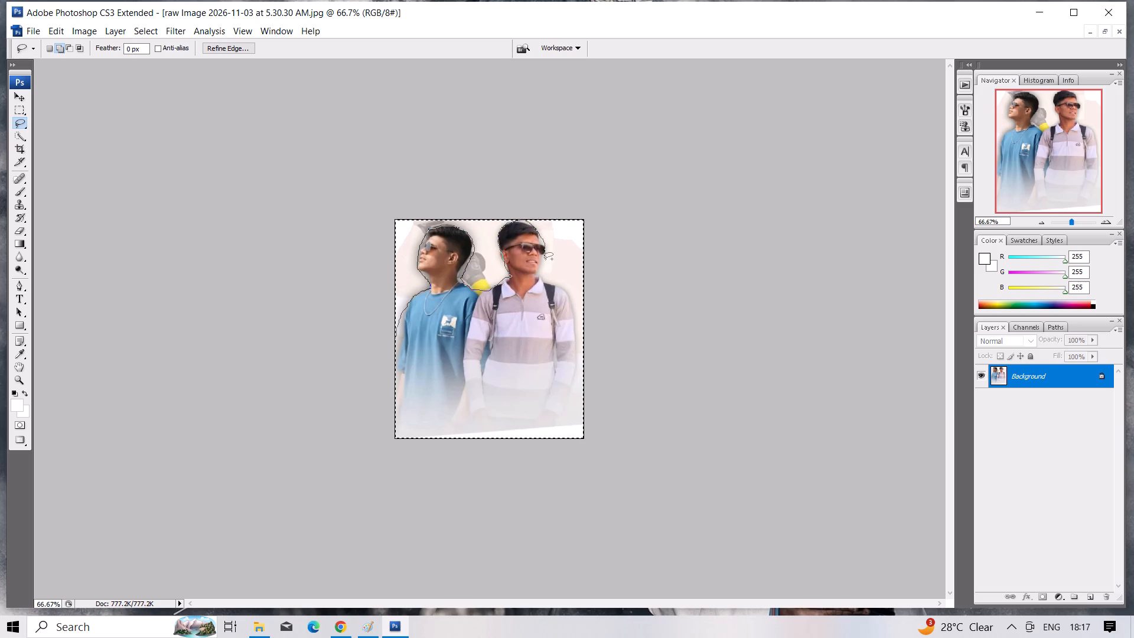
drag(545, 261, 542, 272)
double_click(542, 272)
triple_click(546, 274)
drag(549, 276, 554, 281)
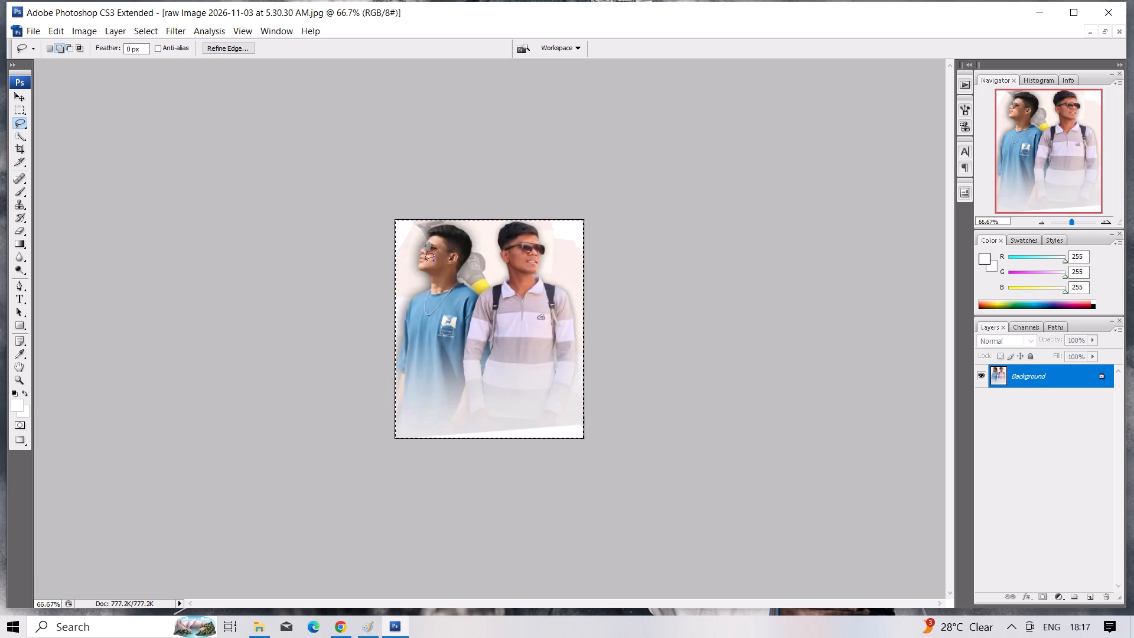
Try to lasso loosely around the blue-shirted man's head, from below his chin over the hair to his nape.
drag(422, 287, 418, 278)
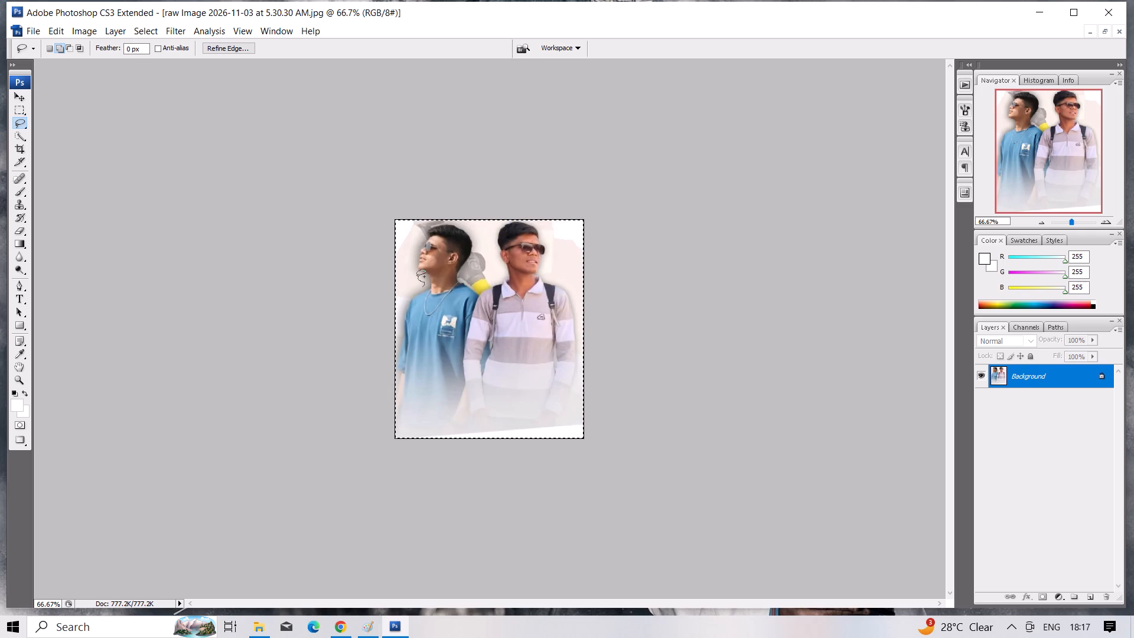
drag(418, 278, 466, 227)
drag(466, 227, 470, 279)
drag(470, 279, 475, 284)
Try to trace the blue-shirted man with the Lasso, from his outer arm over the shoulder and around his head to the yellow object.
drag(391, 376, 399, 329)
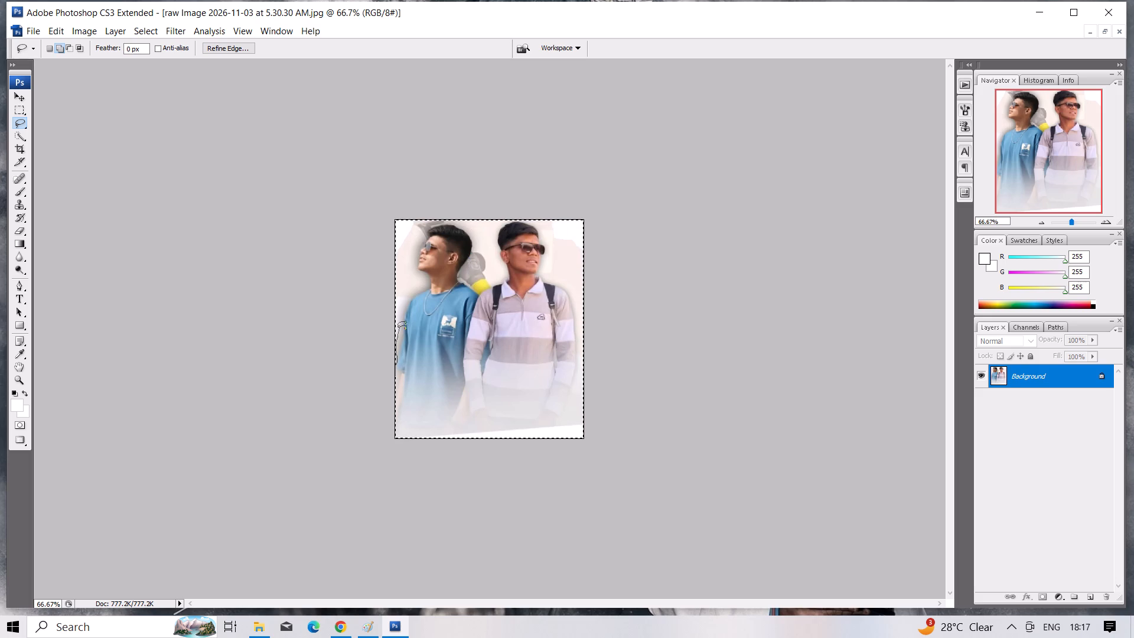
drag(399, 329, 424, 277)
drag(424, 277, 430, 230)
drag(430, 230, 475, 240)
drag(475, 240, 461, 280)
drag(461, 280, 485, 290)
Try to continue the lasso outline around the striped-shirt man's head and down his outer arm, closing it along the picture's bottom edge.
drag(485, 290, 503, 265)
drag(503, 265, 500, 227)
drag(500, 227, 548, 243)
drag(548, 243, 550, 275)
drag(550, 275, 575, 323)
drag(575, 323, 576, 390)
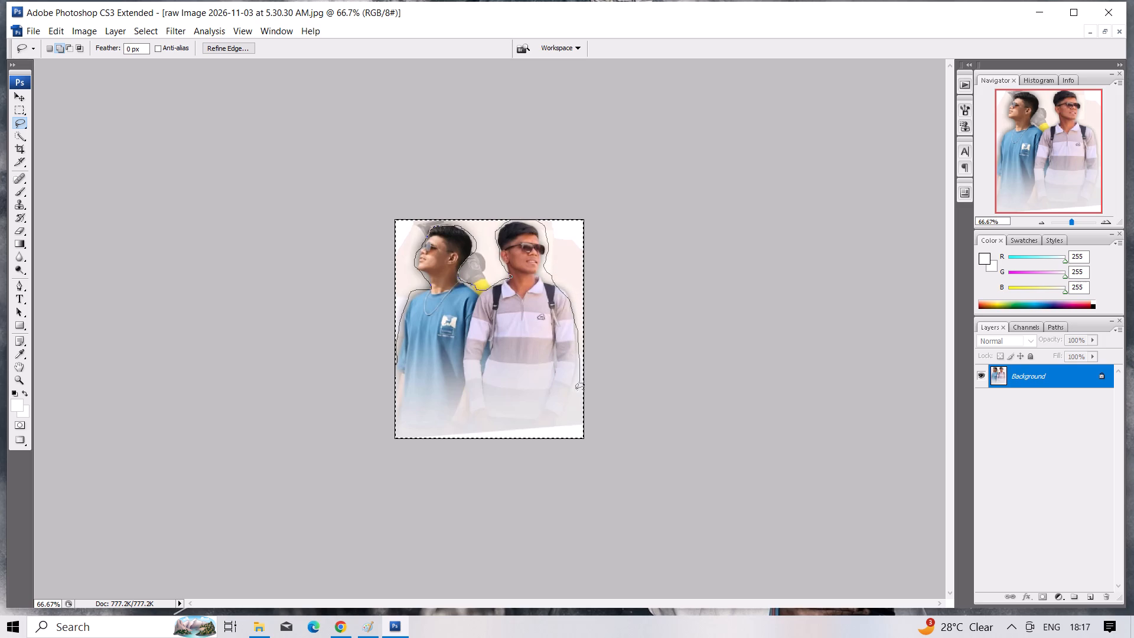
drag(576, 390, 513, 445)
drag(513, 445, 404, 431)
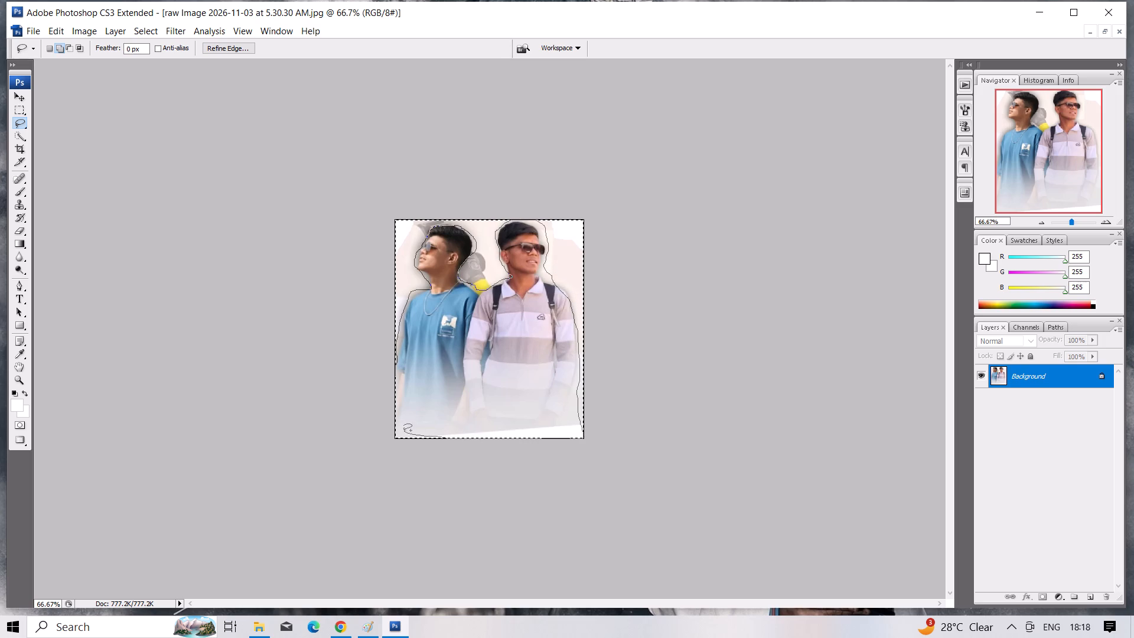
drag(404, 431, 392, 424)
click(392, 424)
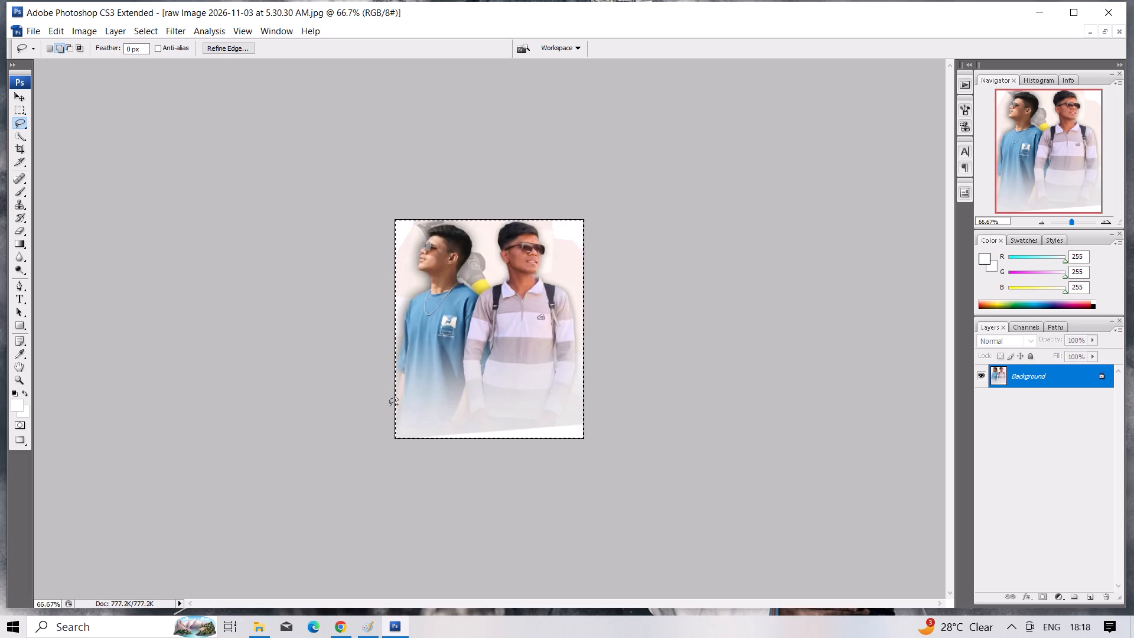
Refine the selection's edge with Smooth set to 5, previewing it on a white background, and apply it.
right_click(390, 405)
right_click(460, 353)
click(460, 353)
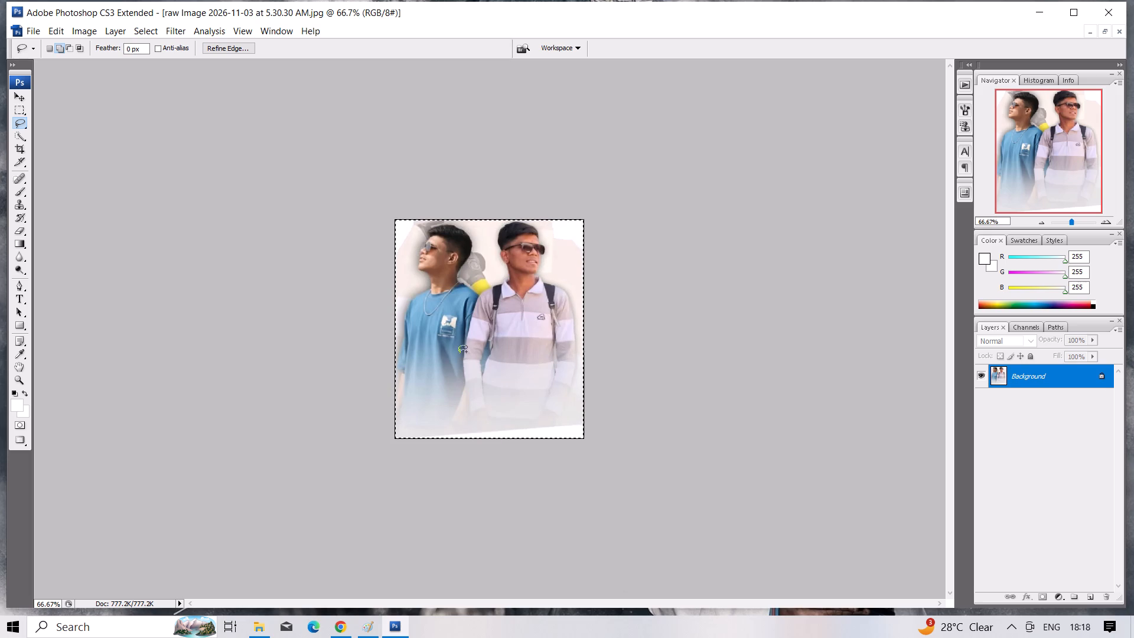
click(460, 353)
right_click(460, 353)
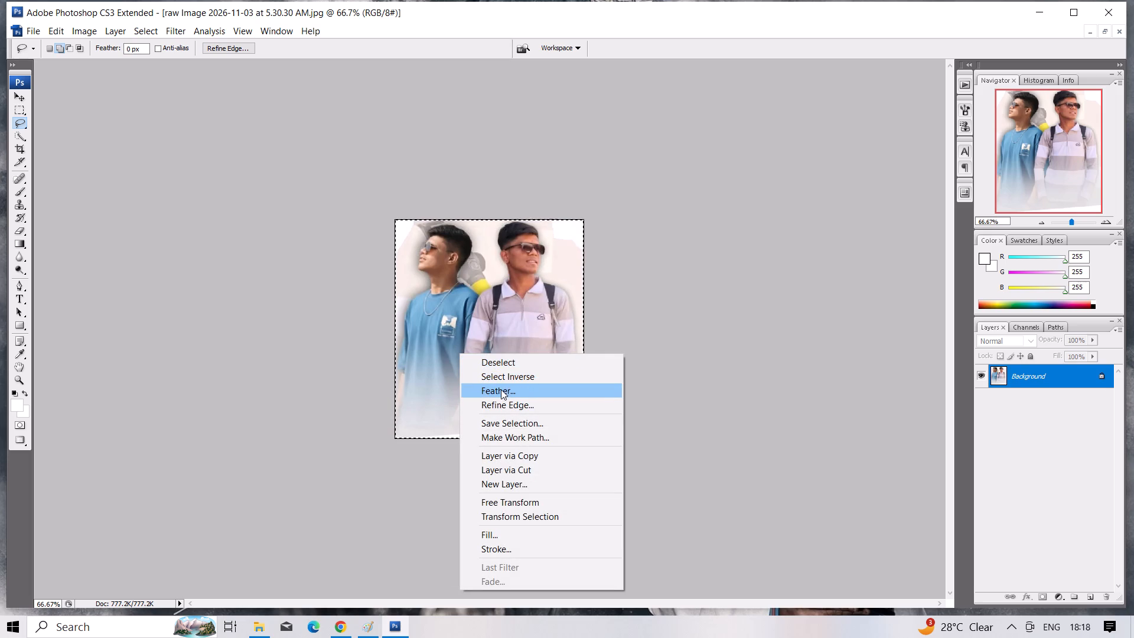
click(500, 400)
click(500, 400)
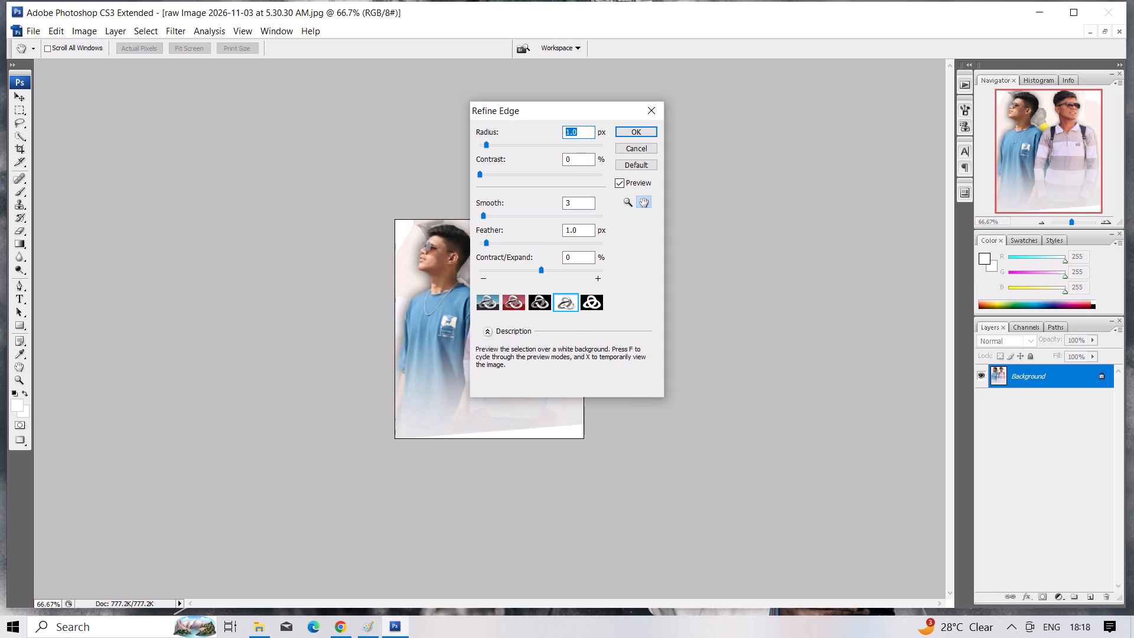
click(565, 309)
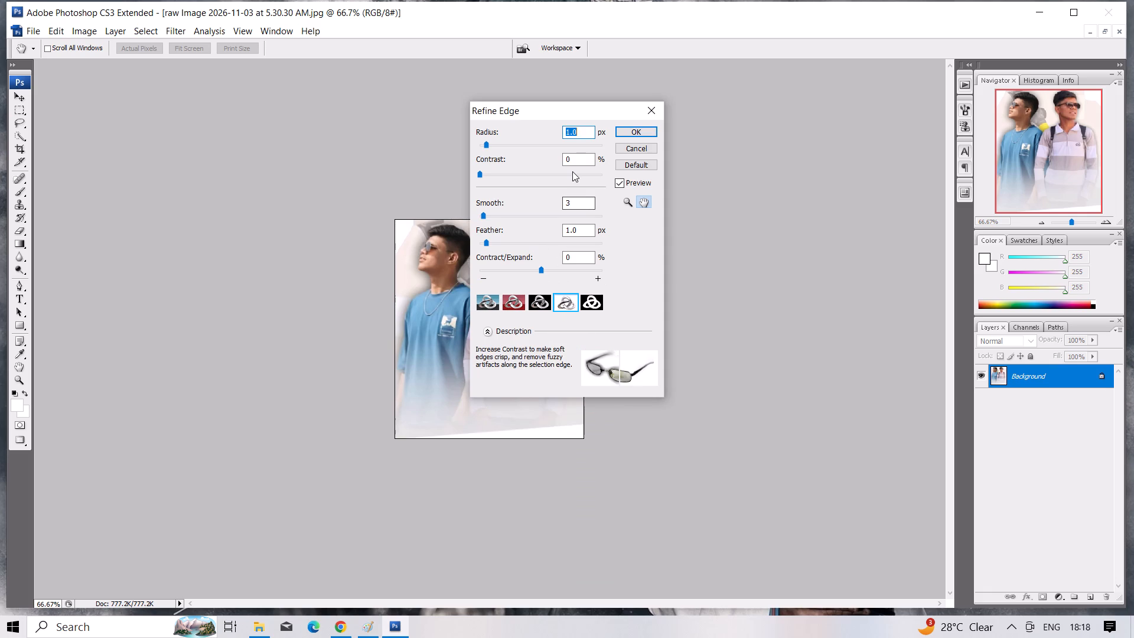
click(576, 204)
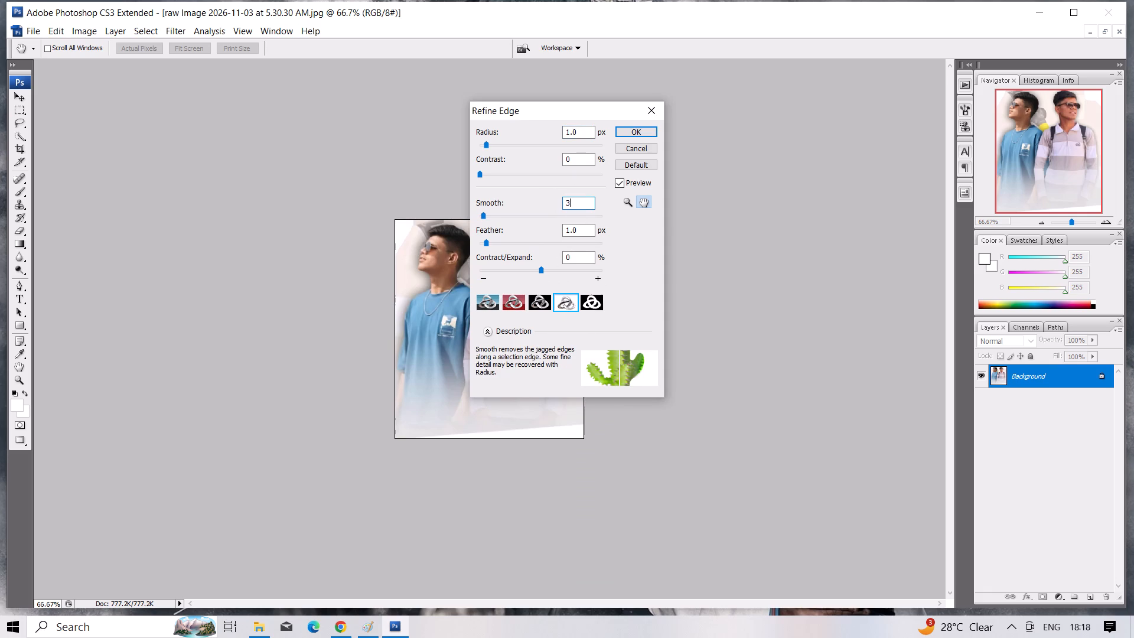
key(BackSpace)
key(BackSpace)
key(BackSpace)
key(5)
scroll(552, 270, up, 1)
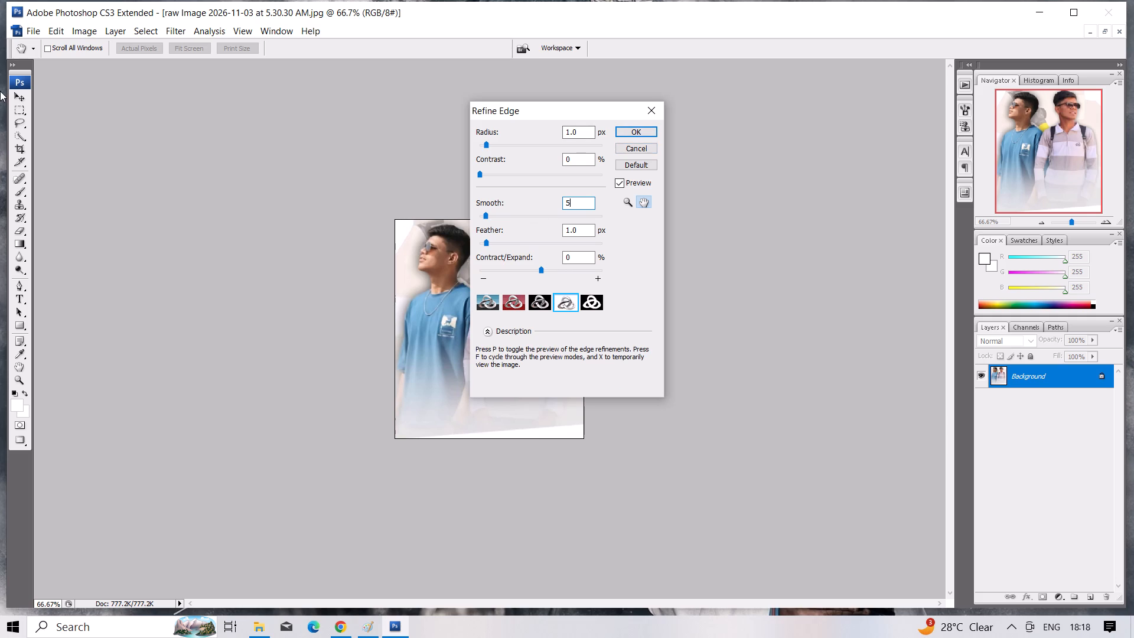
click(23, 199)
click(27, 209)
click(25, 228)
click(638, 132)
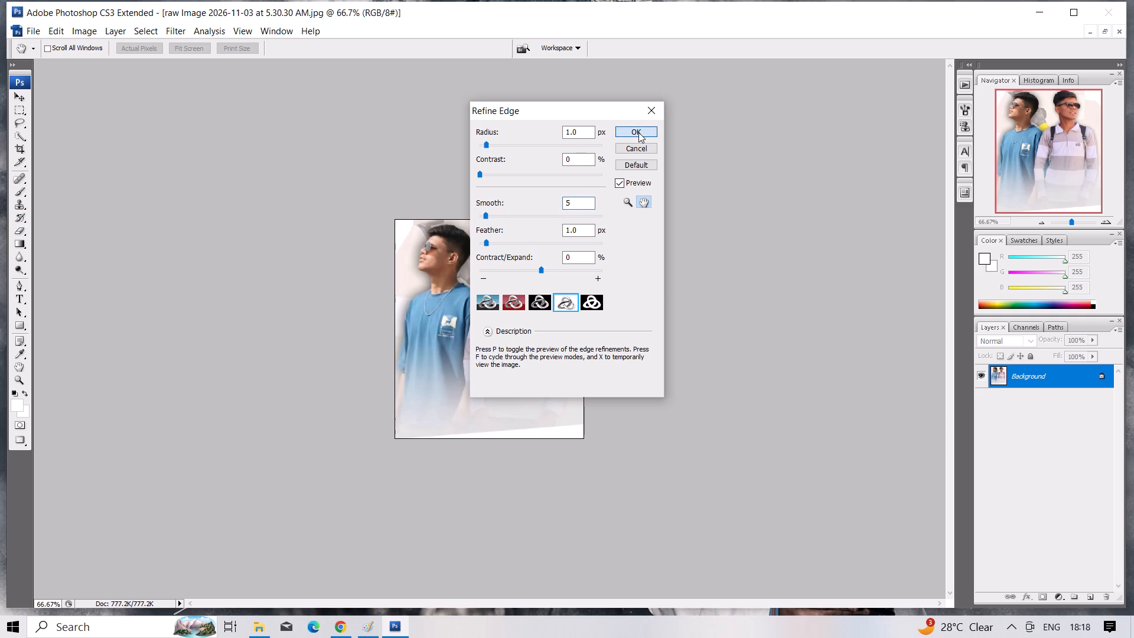
Apply Refine Edge to the selection again, using the Quick Mask preview.
right_click(413, 320)
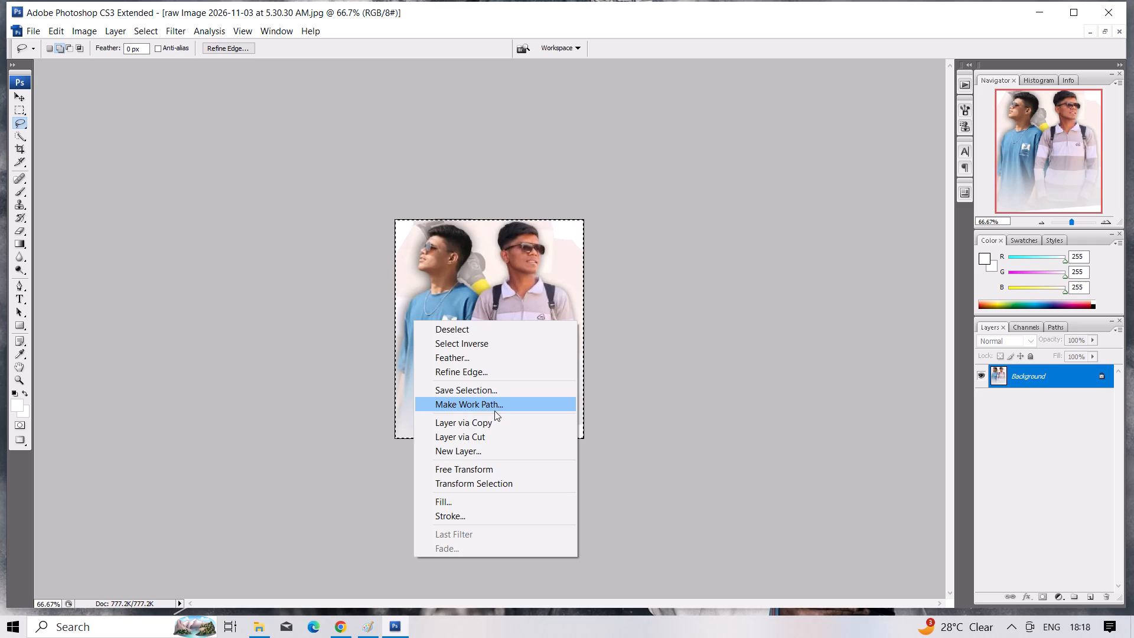
click(475, 370)
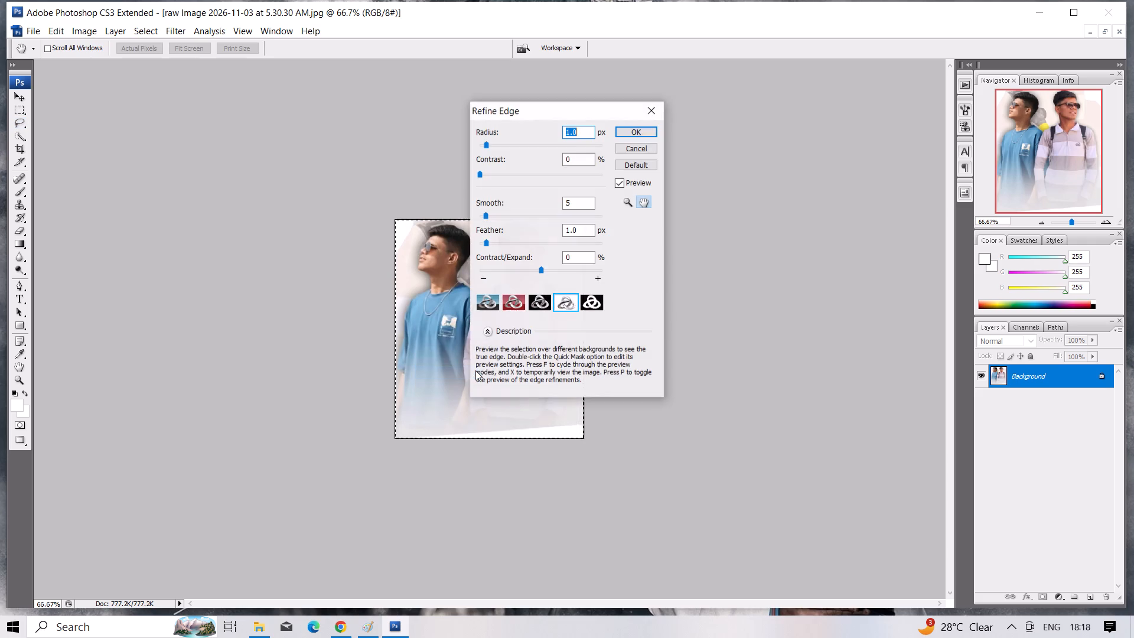
click(516, 302)
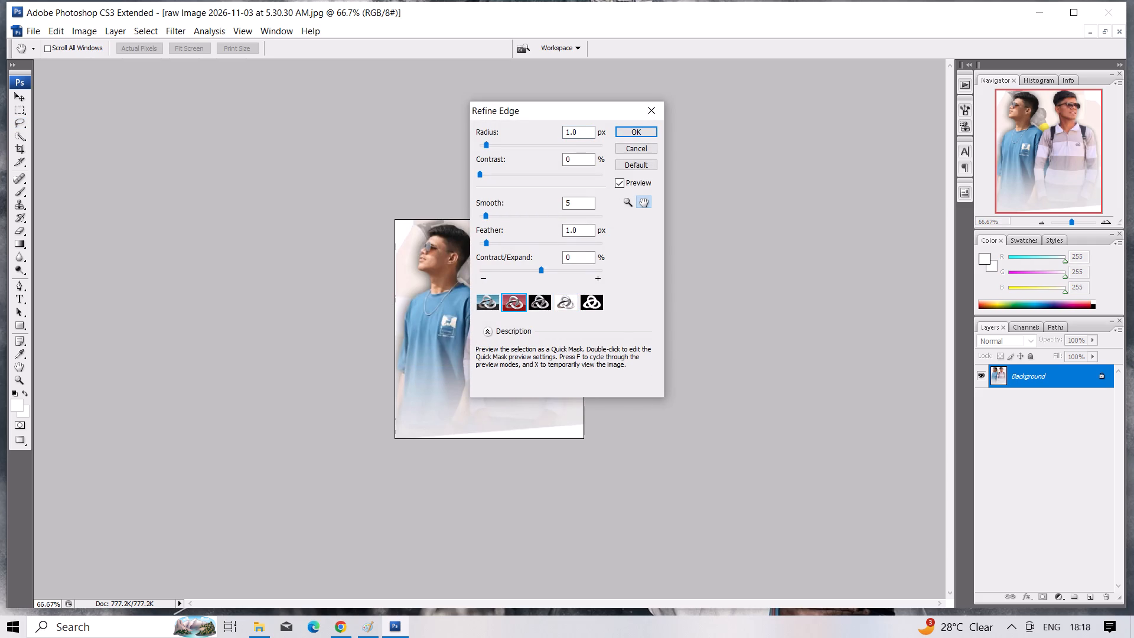
click(631, 128)
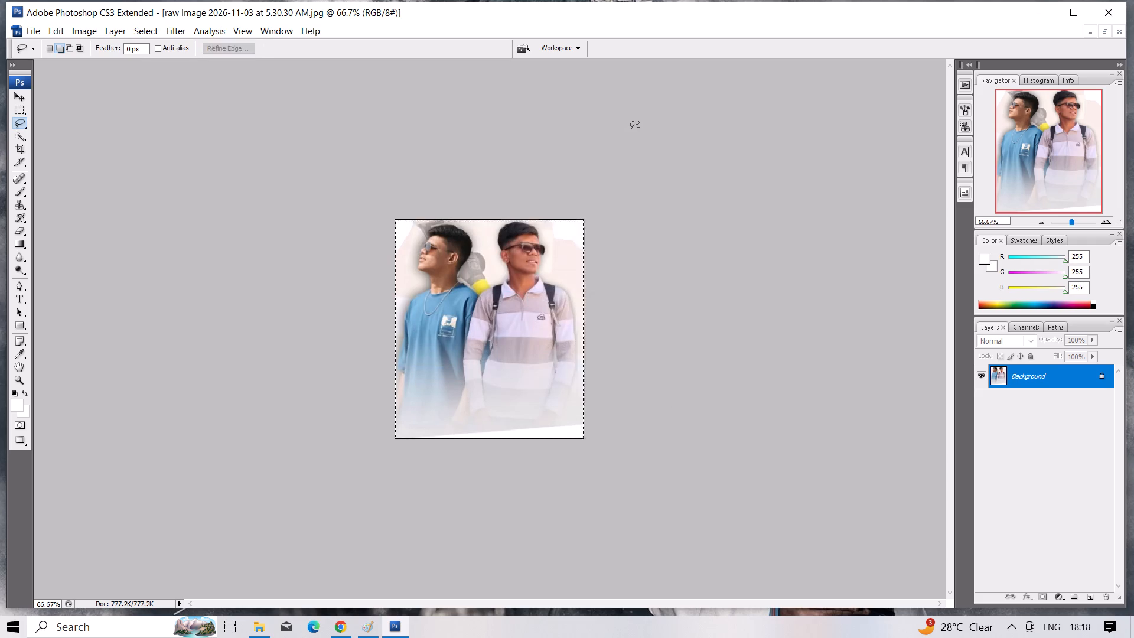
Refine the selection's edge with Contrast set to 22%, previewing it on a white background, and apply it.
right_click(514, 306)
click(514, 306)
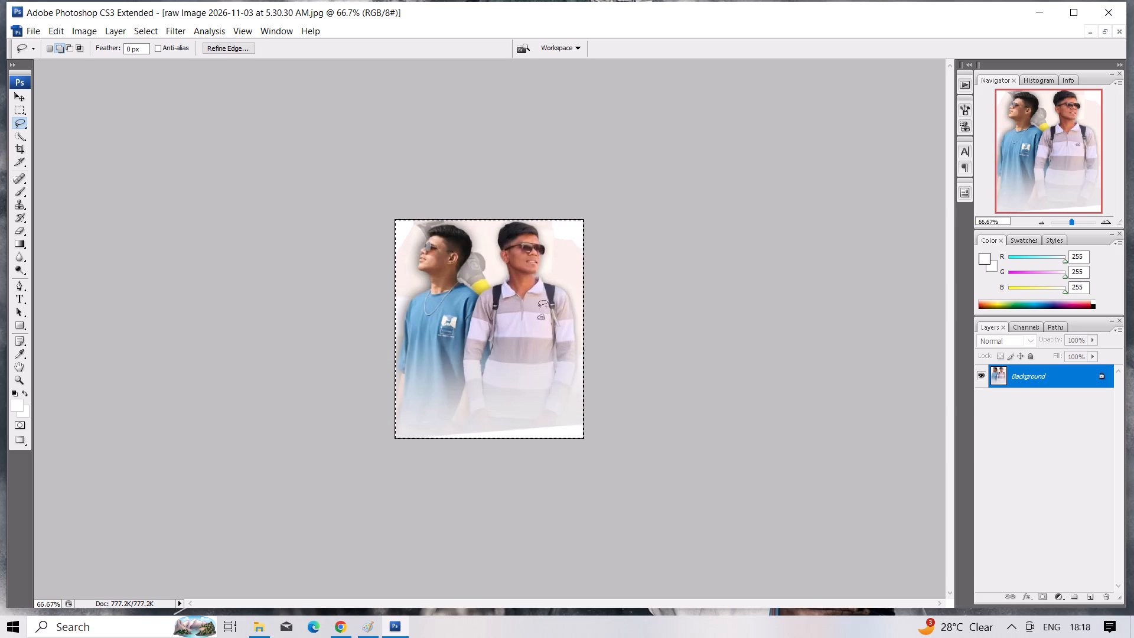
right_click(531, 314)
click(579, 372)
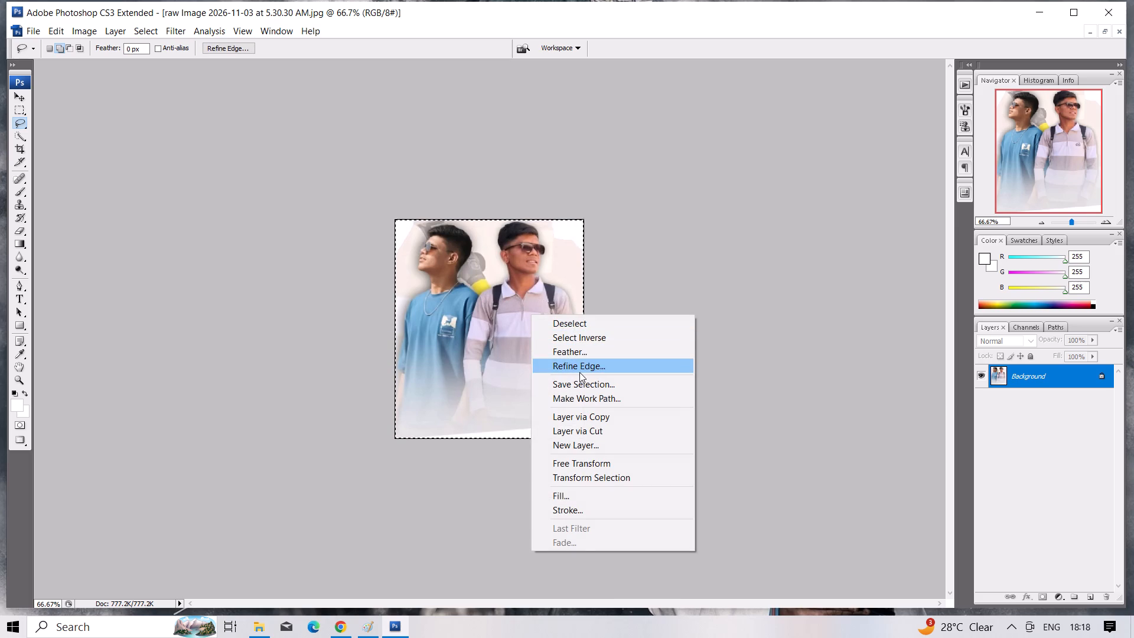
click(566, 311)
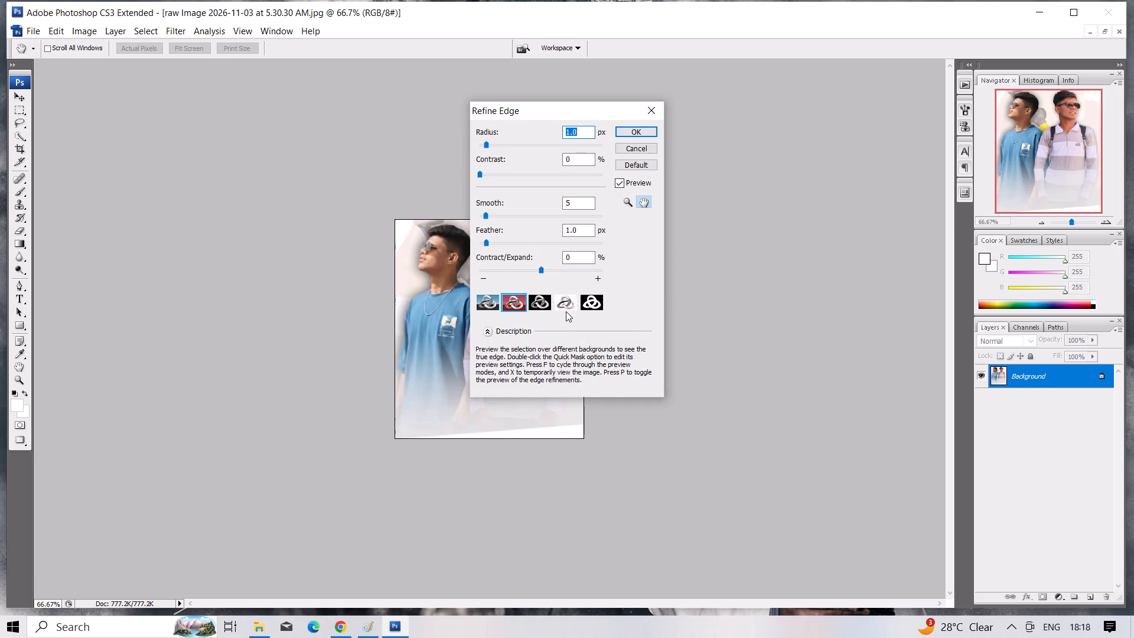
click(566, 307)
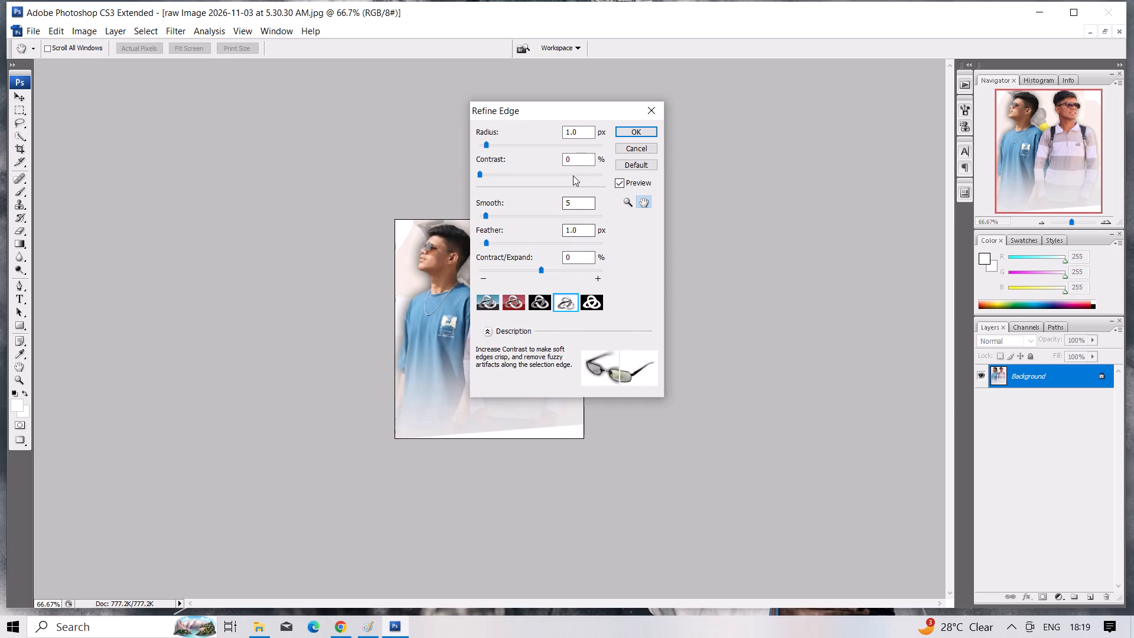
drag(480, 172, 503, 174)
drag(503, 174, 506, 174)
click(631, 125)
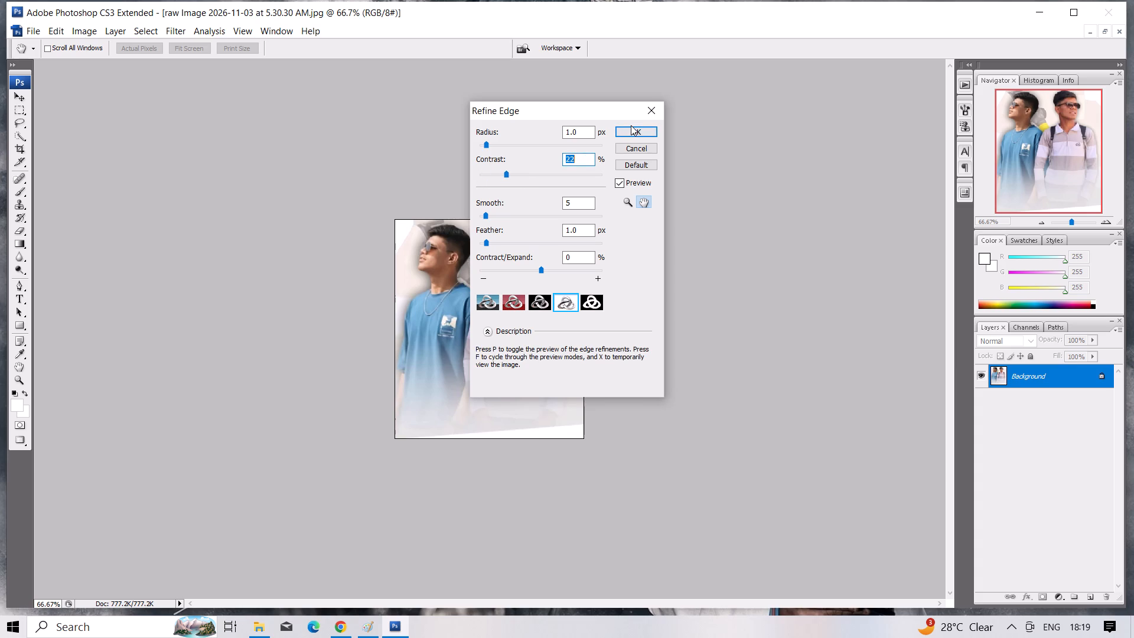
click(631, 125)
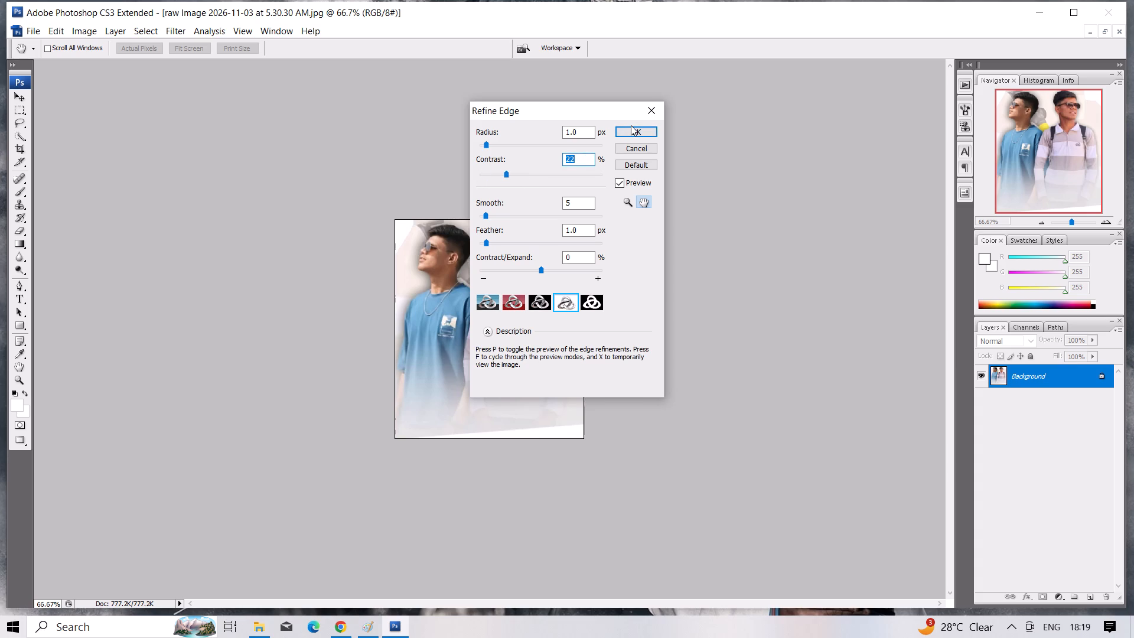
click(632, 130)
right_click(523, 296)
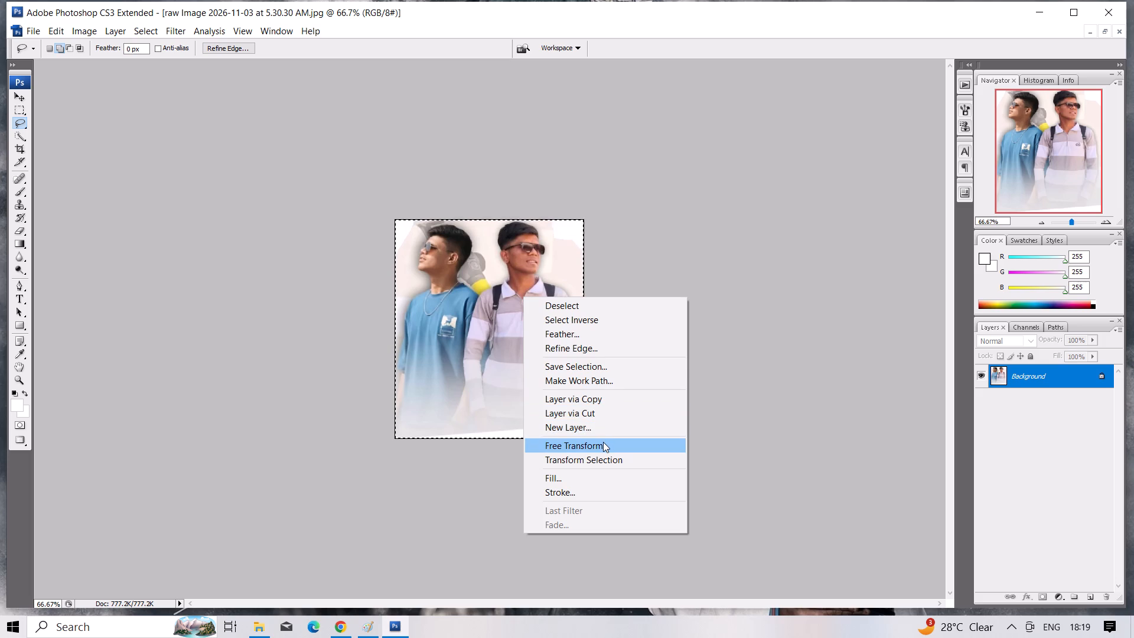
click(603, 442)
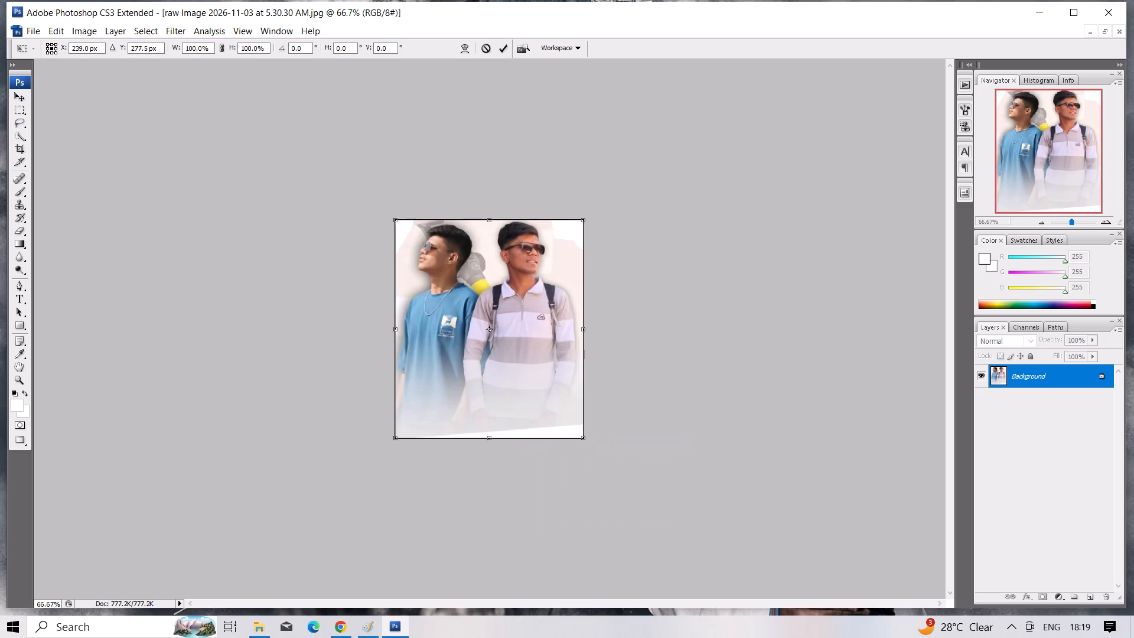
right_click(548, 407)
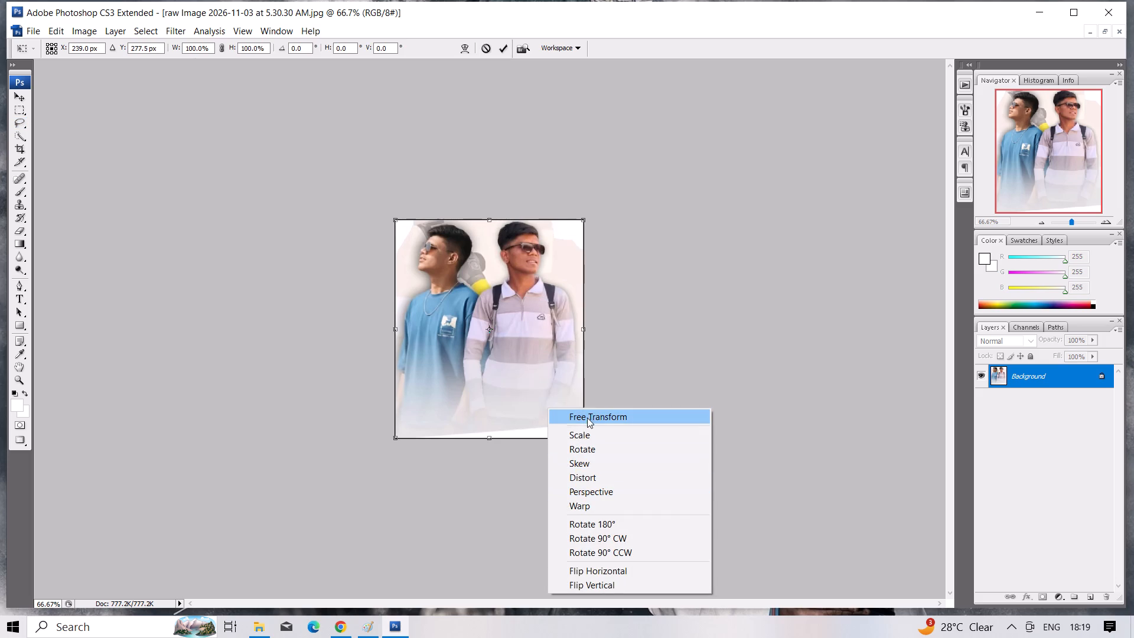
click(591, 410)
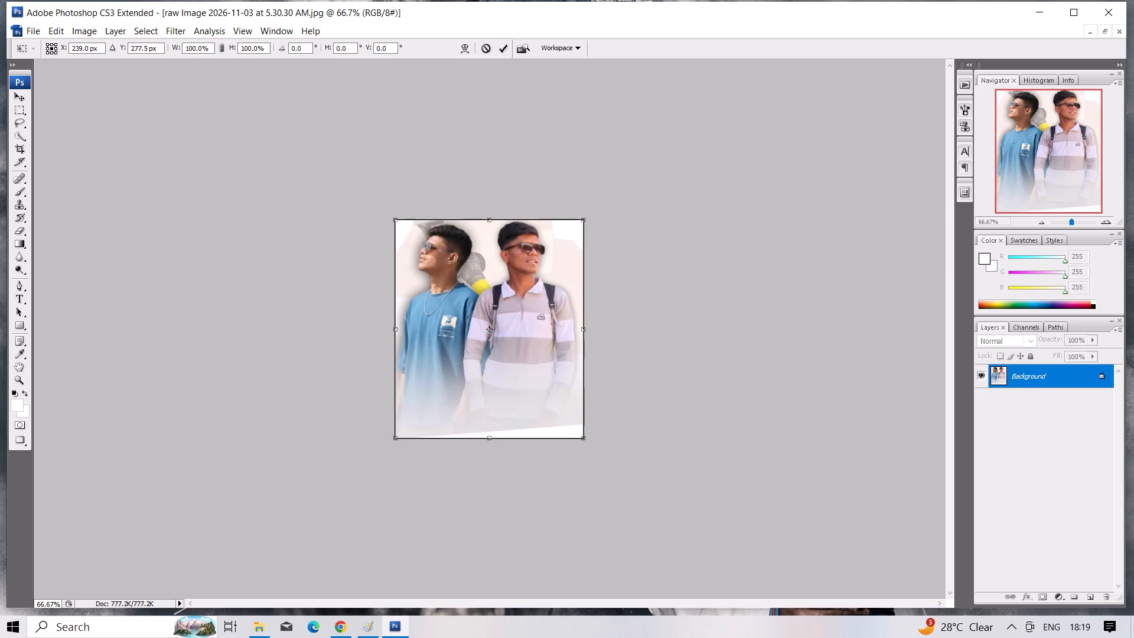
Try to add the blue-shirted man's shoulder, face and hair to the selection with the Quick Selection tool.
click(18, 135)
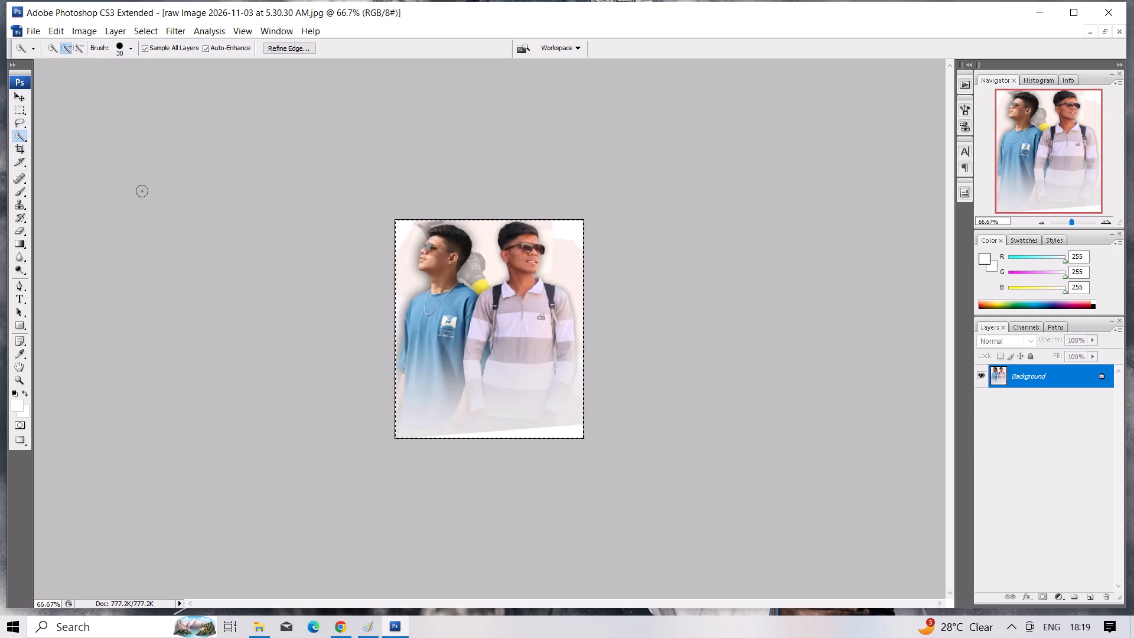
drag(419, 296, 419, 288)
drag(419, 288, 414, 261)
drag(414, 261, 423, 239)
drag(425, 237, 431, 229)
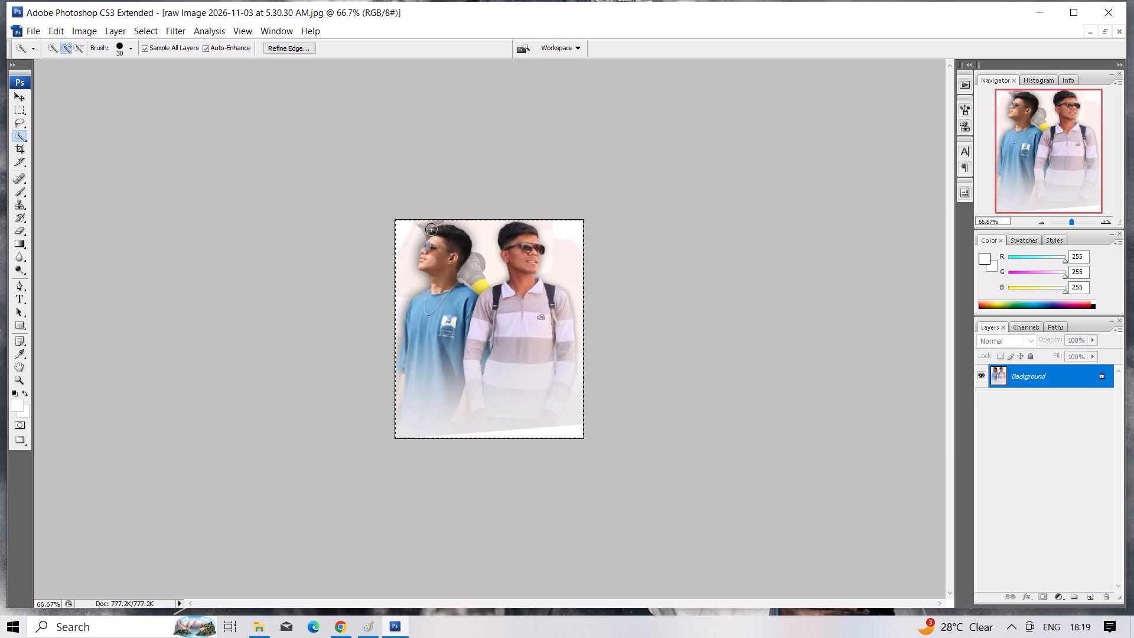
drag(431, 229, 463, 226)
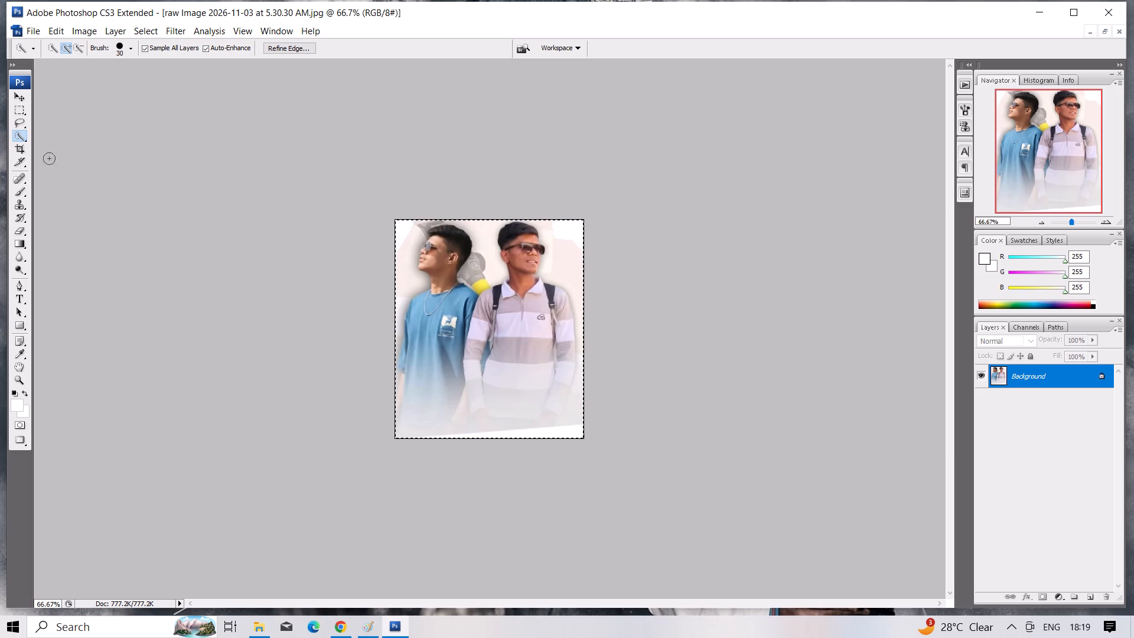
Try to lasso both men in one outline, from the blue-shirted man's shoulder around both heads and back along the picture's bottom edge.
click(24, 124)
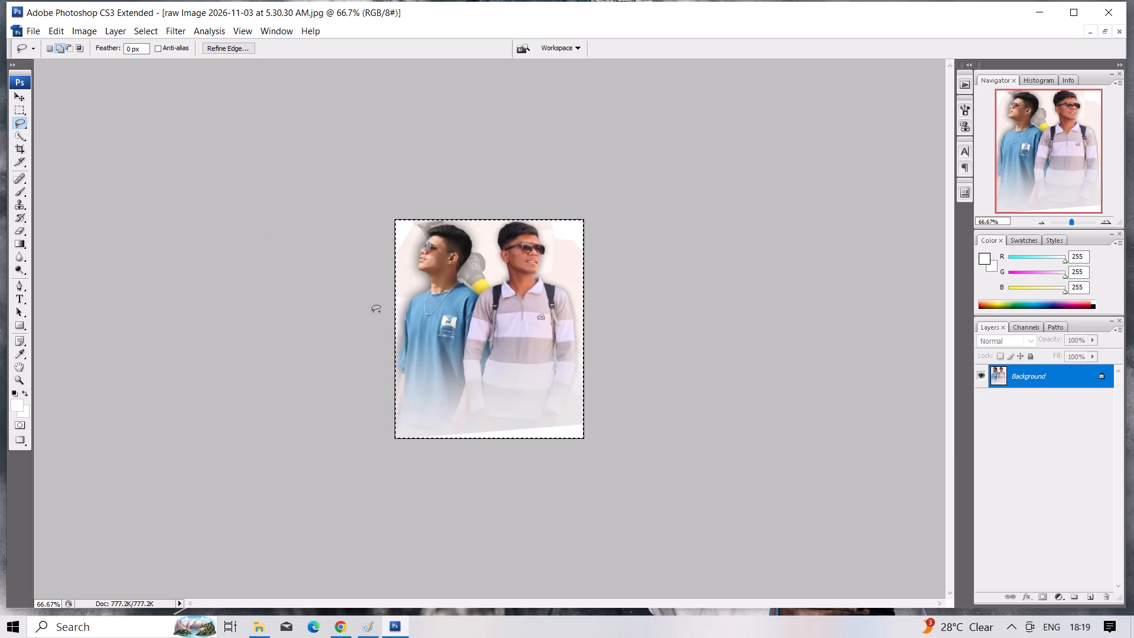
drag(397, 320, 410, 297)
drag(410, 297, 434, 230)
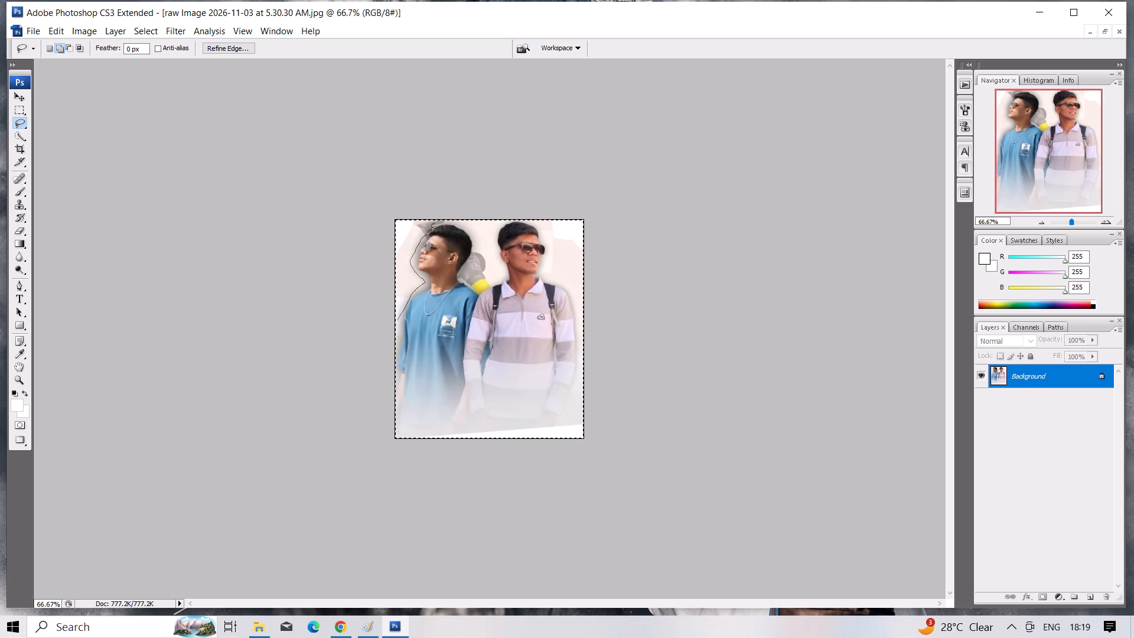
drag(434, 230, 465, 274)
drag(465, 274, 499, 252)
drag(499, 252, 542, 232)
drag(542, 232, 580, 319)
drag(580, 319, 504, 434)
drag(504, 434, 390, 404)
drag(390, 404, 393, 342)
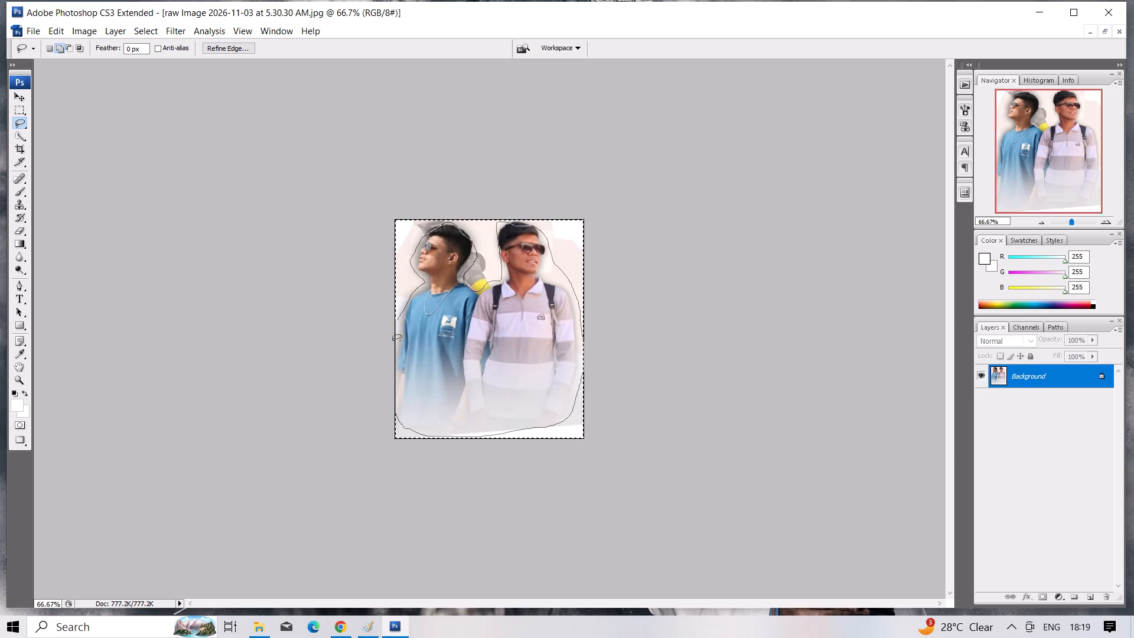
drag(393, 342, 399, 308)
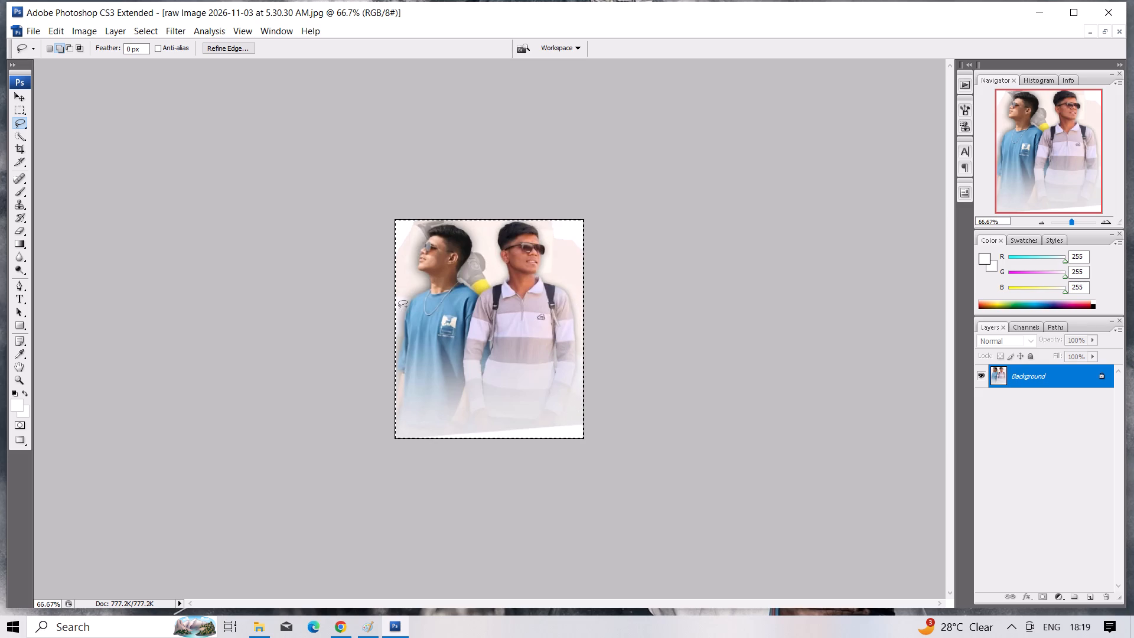
Deselect the current selection around the whole picture.
right_click(399, 308)
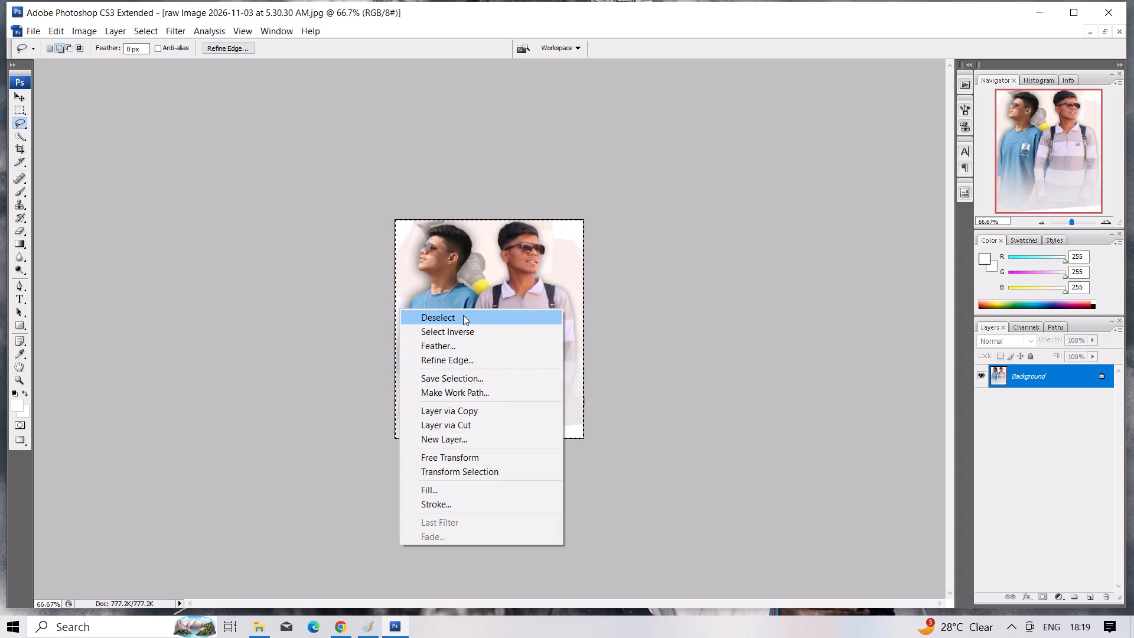
click(463, 315)
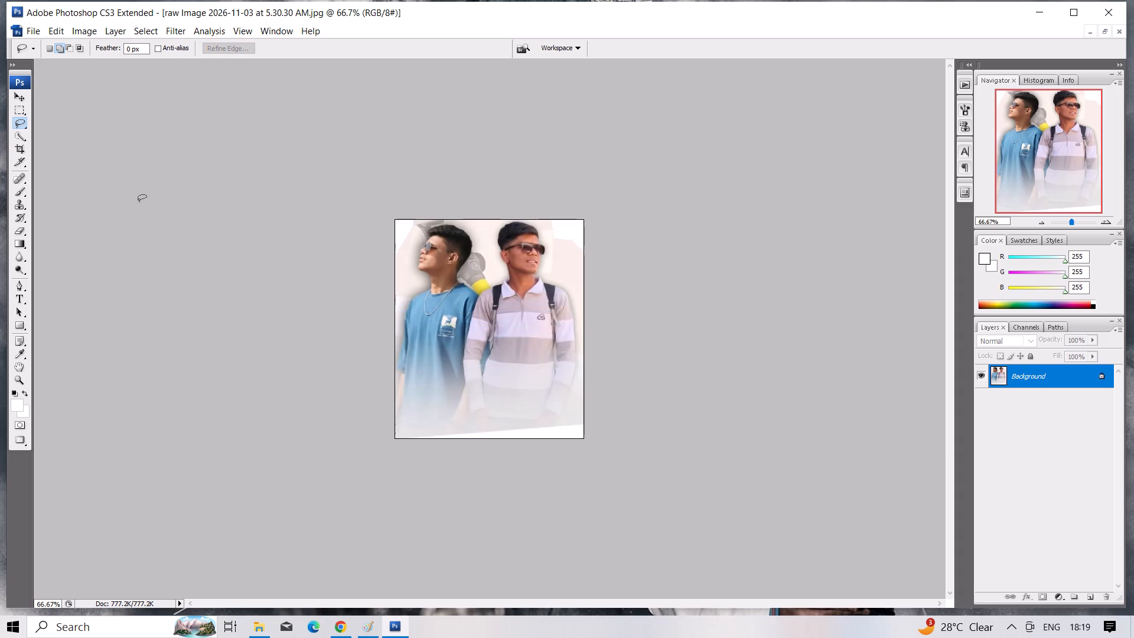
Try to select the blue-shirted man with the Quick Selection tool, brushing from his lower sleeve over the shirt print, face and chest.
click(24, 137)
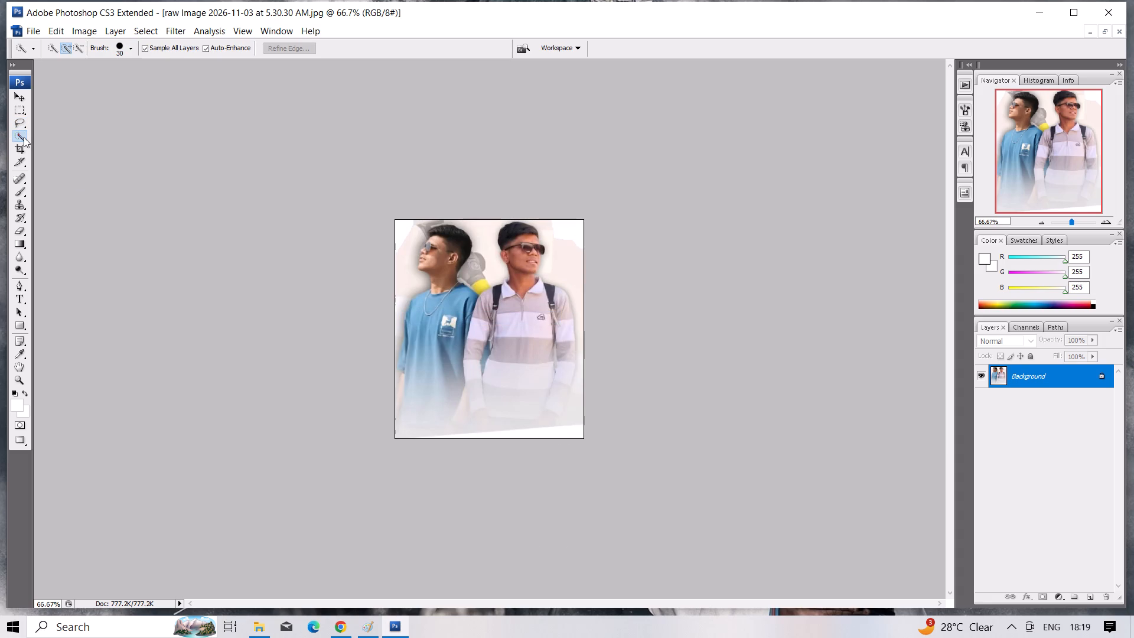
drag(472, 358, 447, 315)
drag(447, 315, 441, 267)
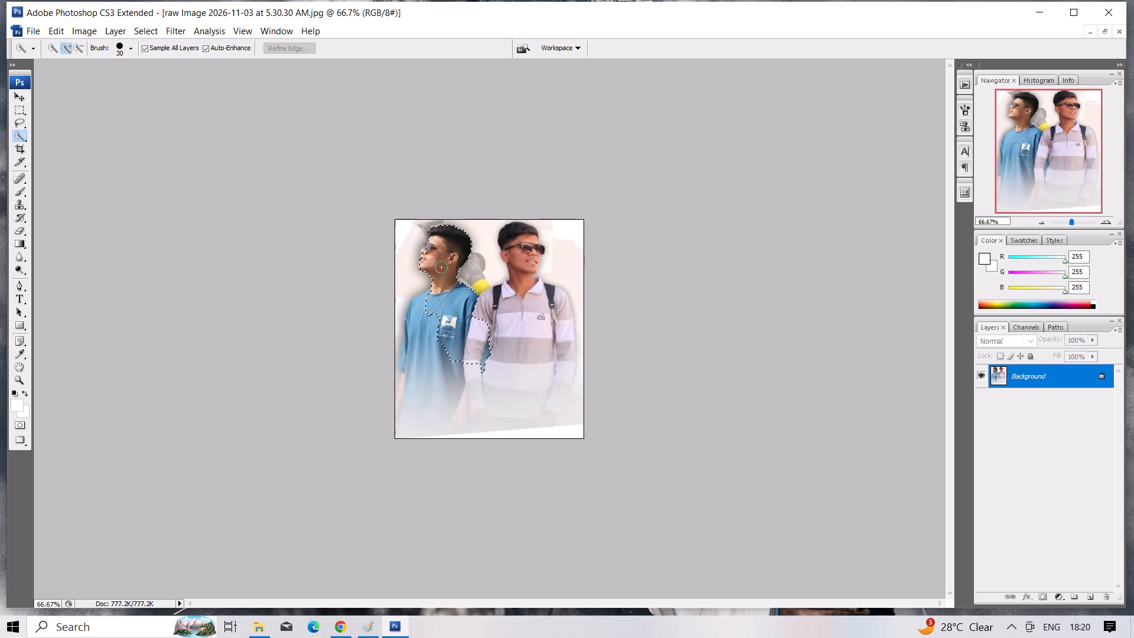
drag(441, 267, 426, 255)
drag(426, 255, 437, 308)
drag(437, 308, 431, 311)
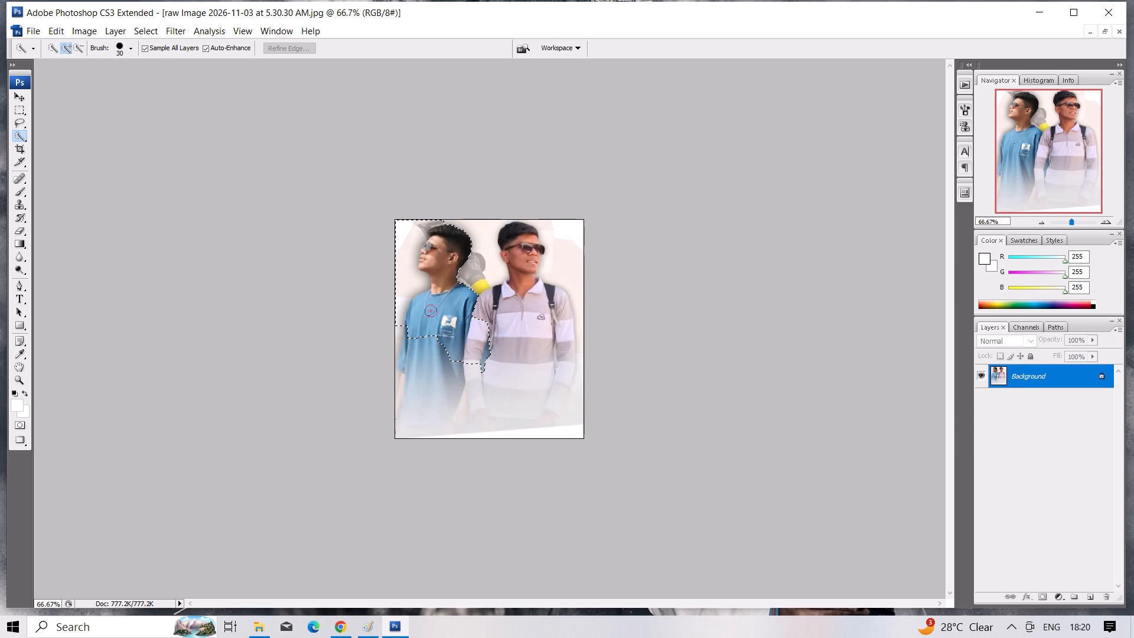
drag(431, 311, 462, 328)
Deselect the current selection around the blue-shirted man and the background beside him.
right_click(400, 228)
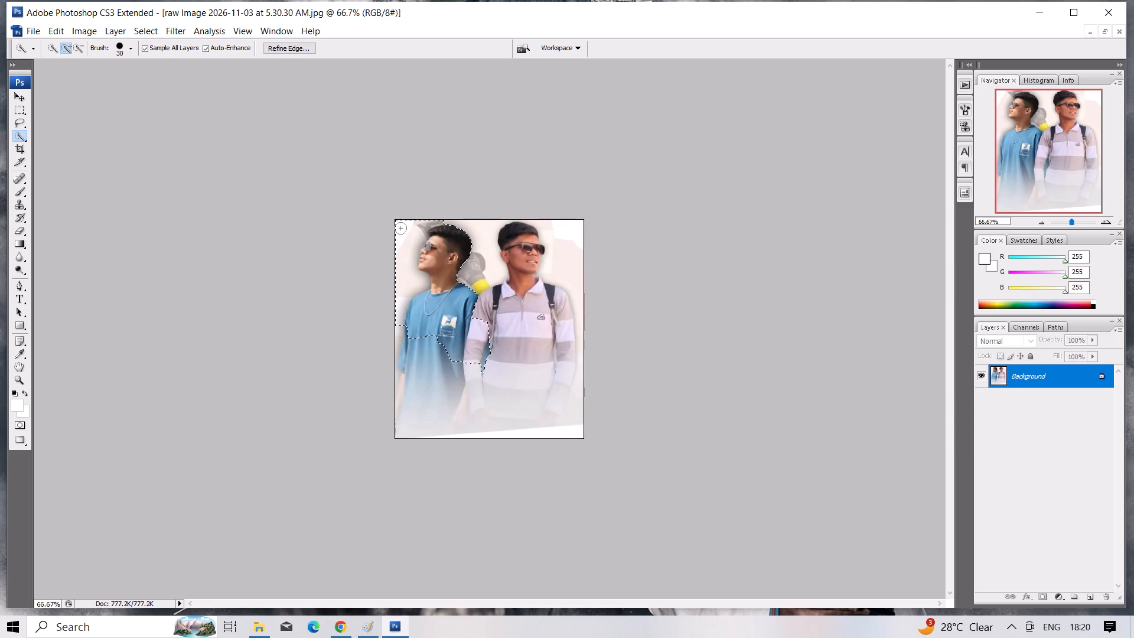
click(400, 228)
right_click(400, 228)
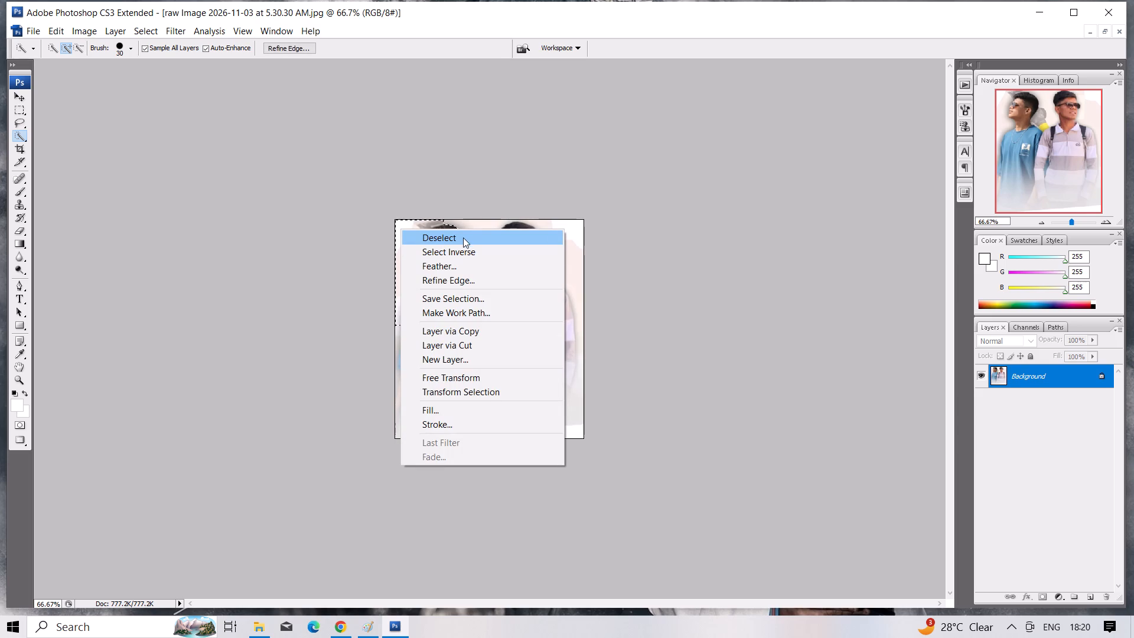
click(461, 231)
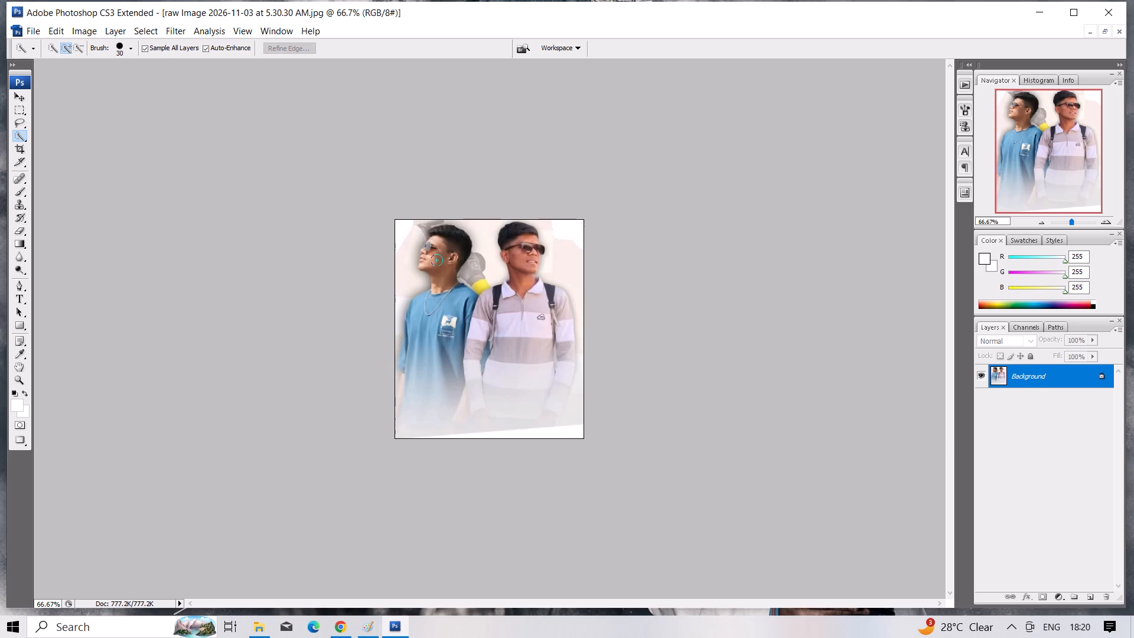
Start a new Quick Selection by brushing from the blue-shirted man's upper chest over his neck and head.
click(76, 44)
drag(423, 307, 440, 272)
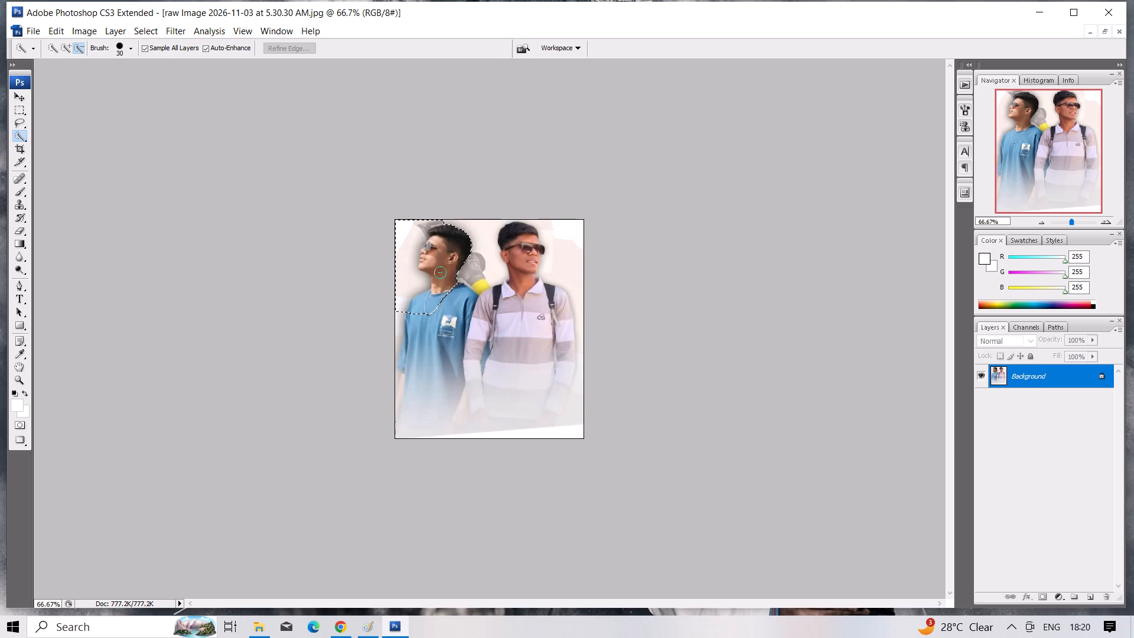
drag(440, 272, 441, 272)
Subtract the pale background in front of the blue-shirted man's face and above his shoulder from the selection.
click(403, 221)
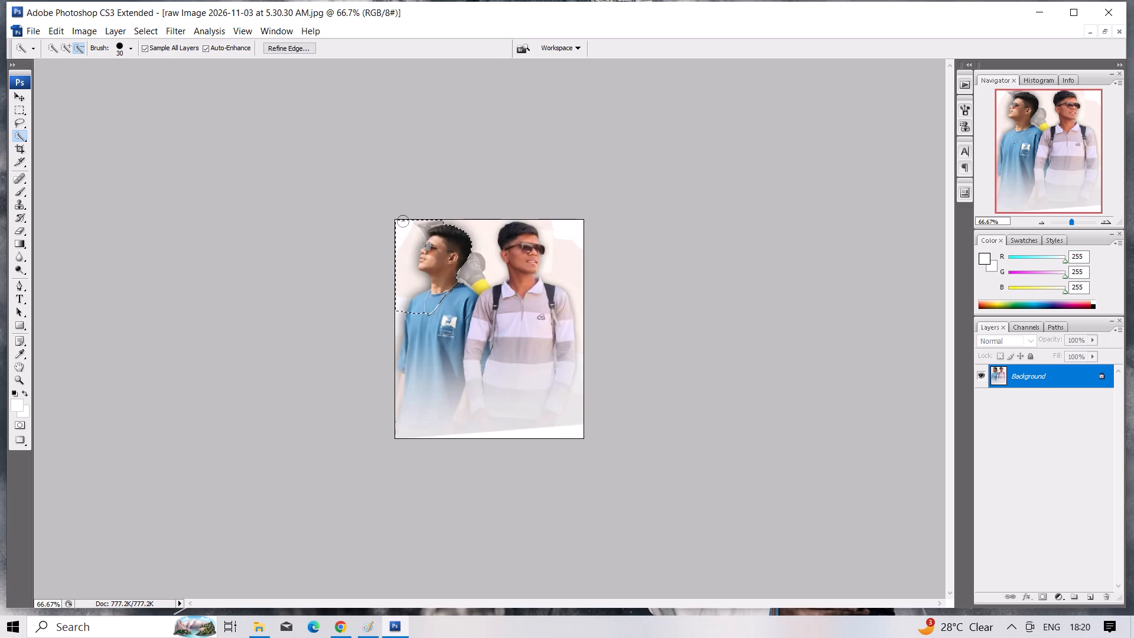
click(410, 230)
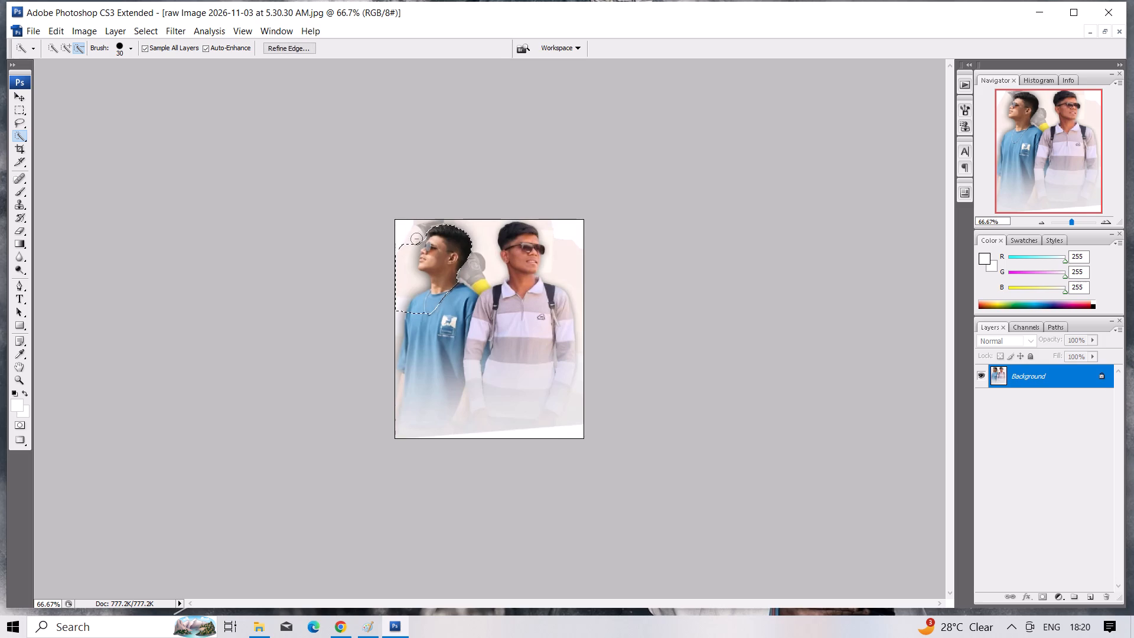
click(409, 247)
click(408, 264)
click(417, 288)
Add the blue-shirted man's face, chest print and sleeve to the selection, extending it to the striped-shirt man's upper arm.
click(63, 45)
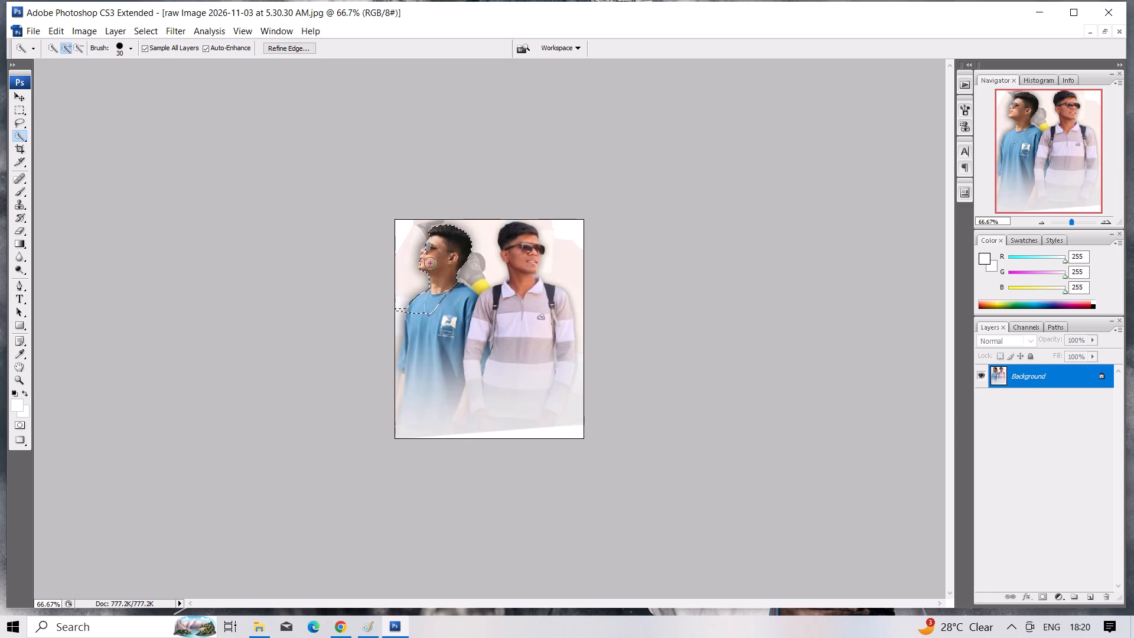
click(429, 251)
drag(440, 311, 448, 321)
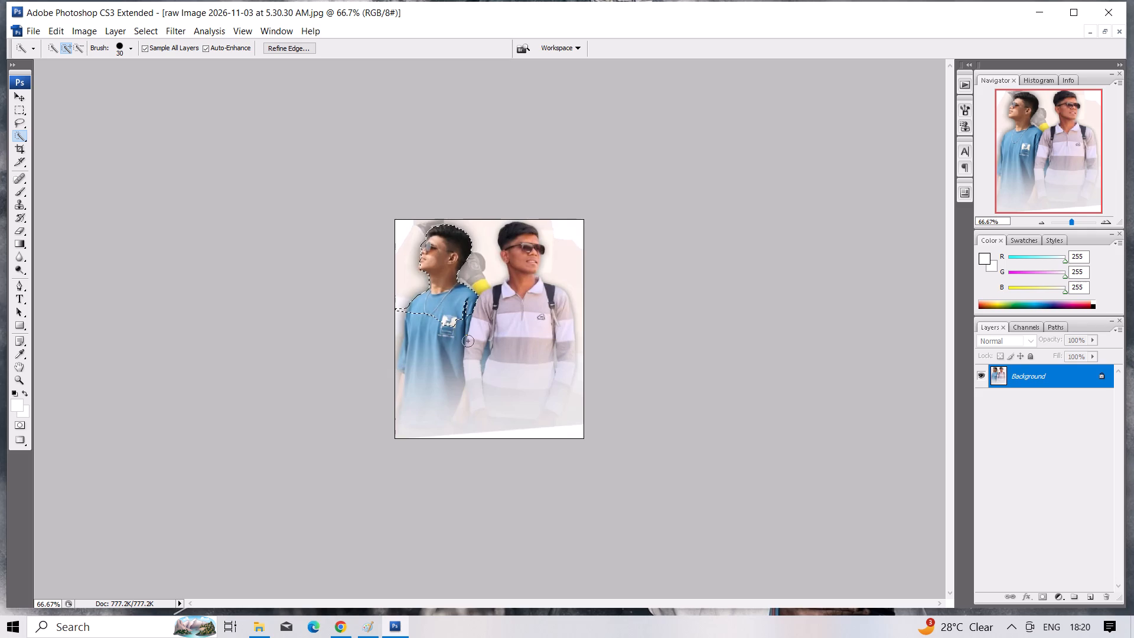
drag(458, 320, 496, 344)
Add the striped-shirt man's torso, neck, face, hair and backpack-strap shoulder to the selection.
drag(496, 344, 506, 315)
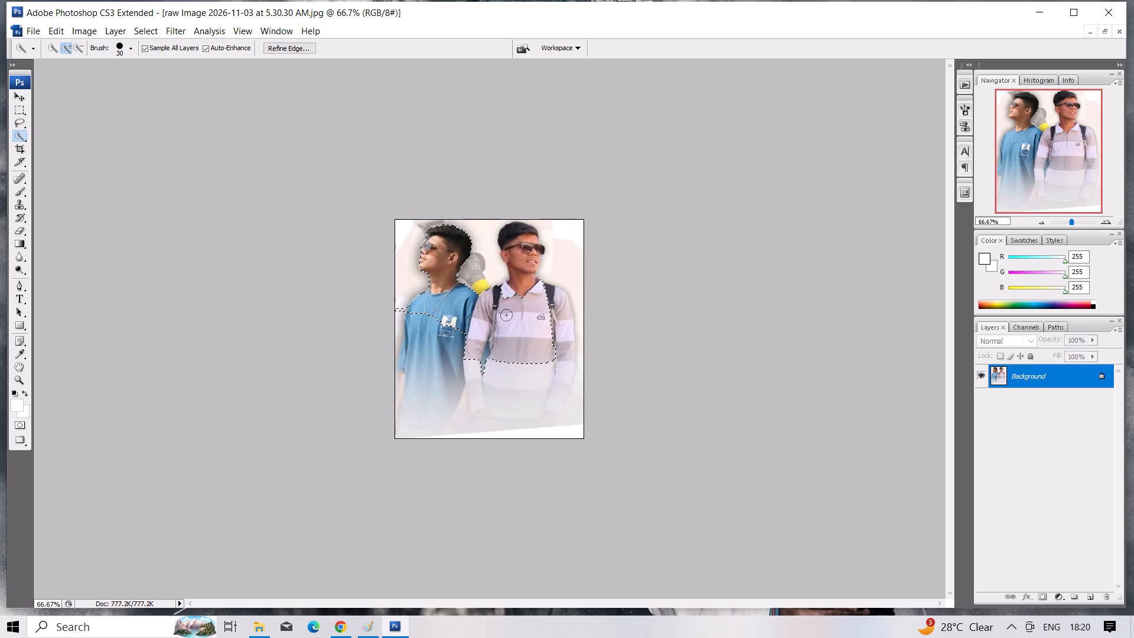
drag(506, 315, 524, 278)
drag(524, 278, 527, 255)
drag(527, 255, 527, 242)
drag(527, 242, 532, 261)
drag(532, 261, 544, 297)
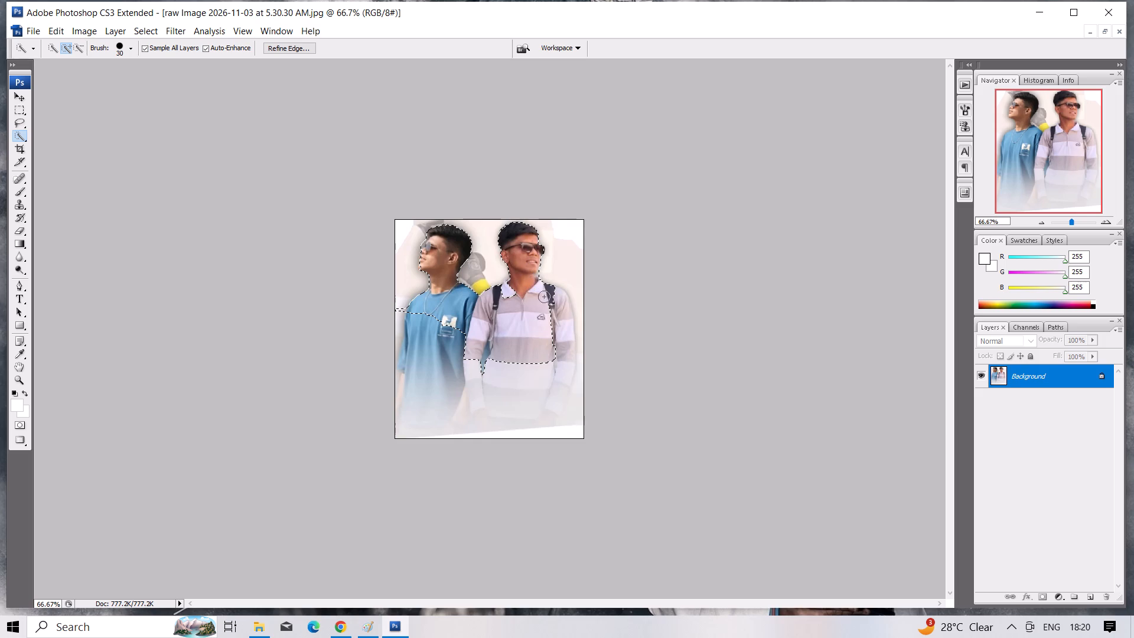
drag(544, 297, 557, 303)
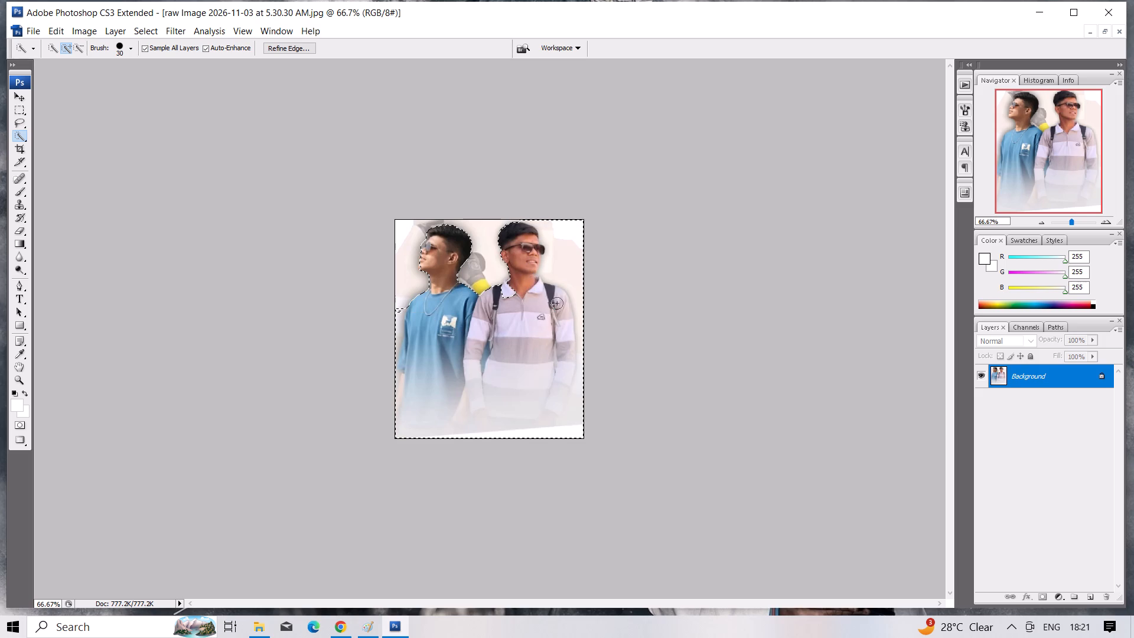
drag(557, 303, 554, 303)
Subtract the background beside the striped-shirt man's head, shoulder and outer arm from the selection.
click(79, 50)
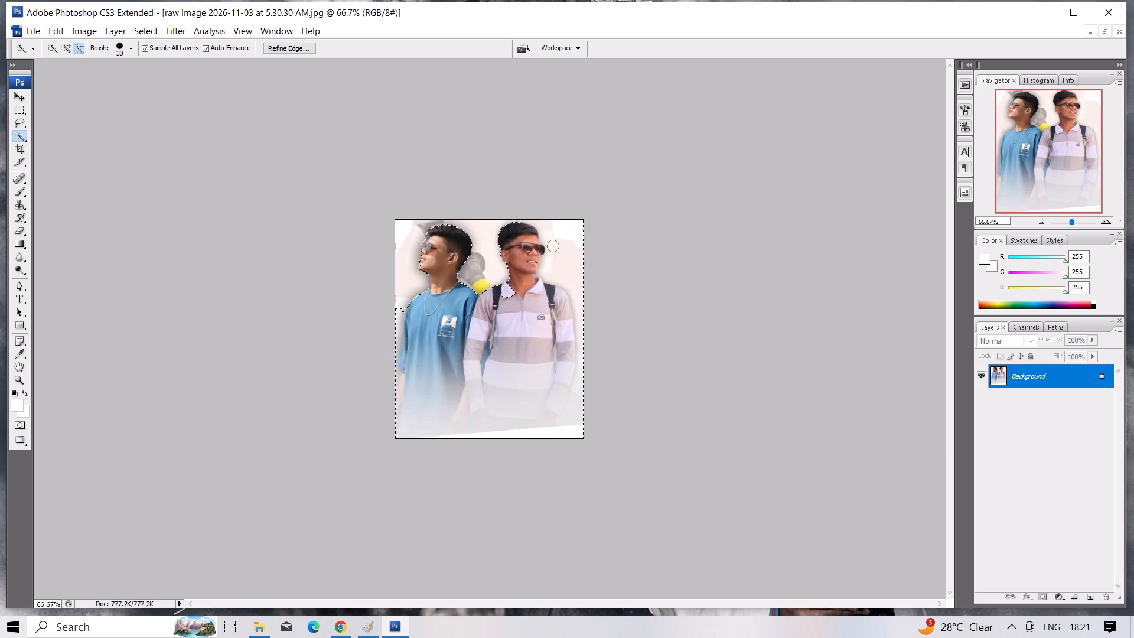
click(575, 249)
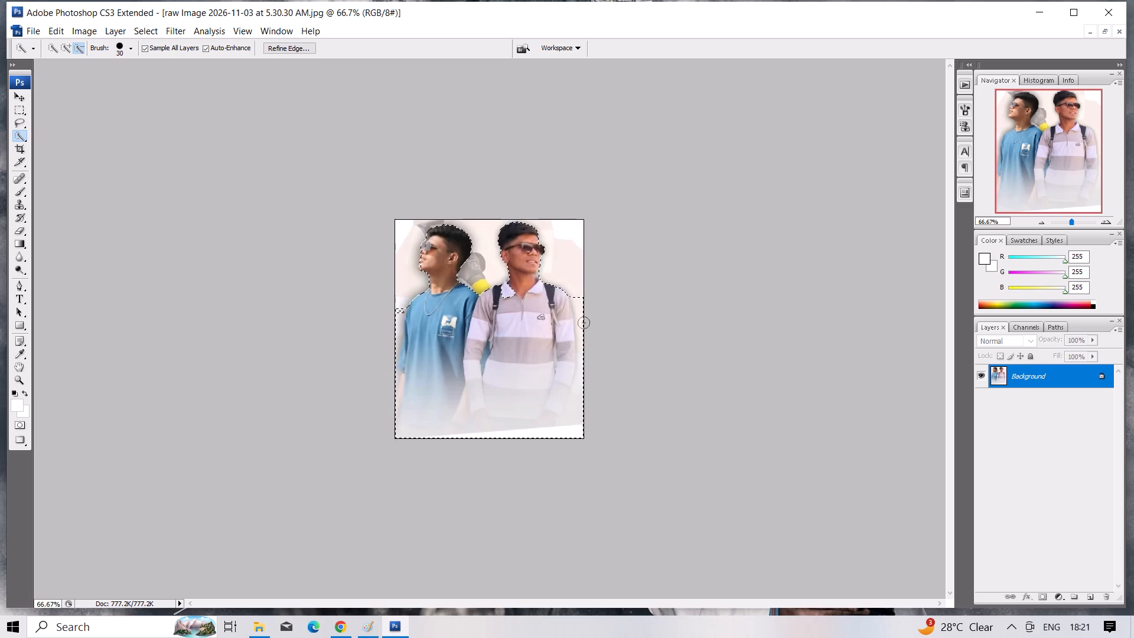
click(584, 323)
click(584, 341)
click(580, 372)
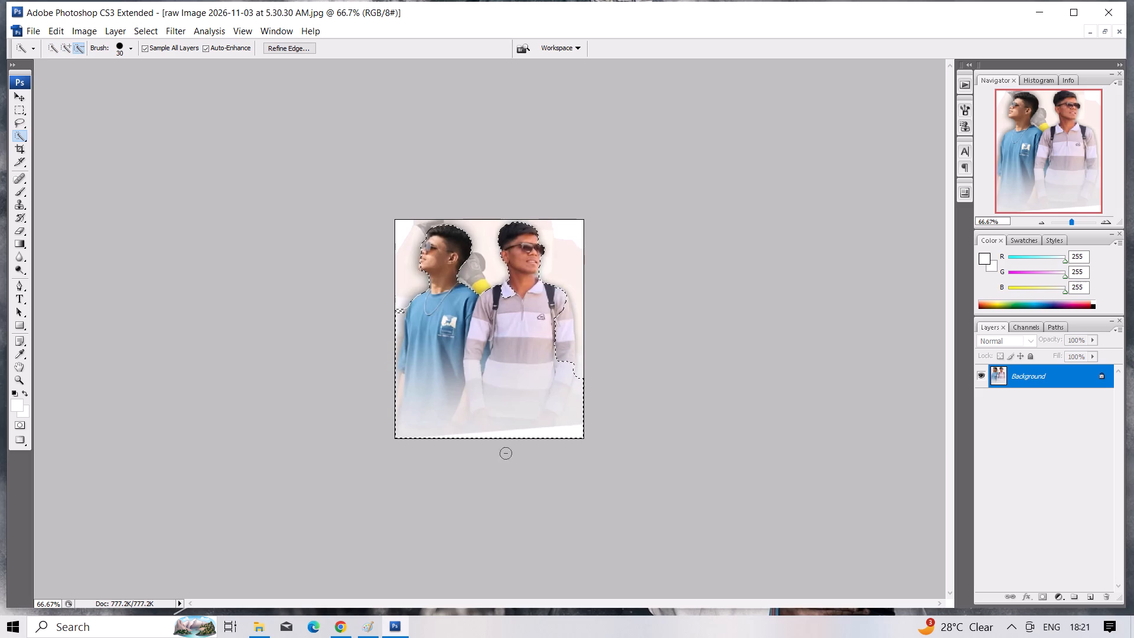
Subtract the pale strip along the photo's bottom edge below the two men from the selection.
click(497, 435)
click(467, 437)
click(447, 439)
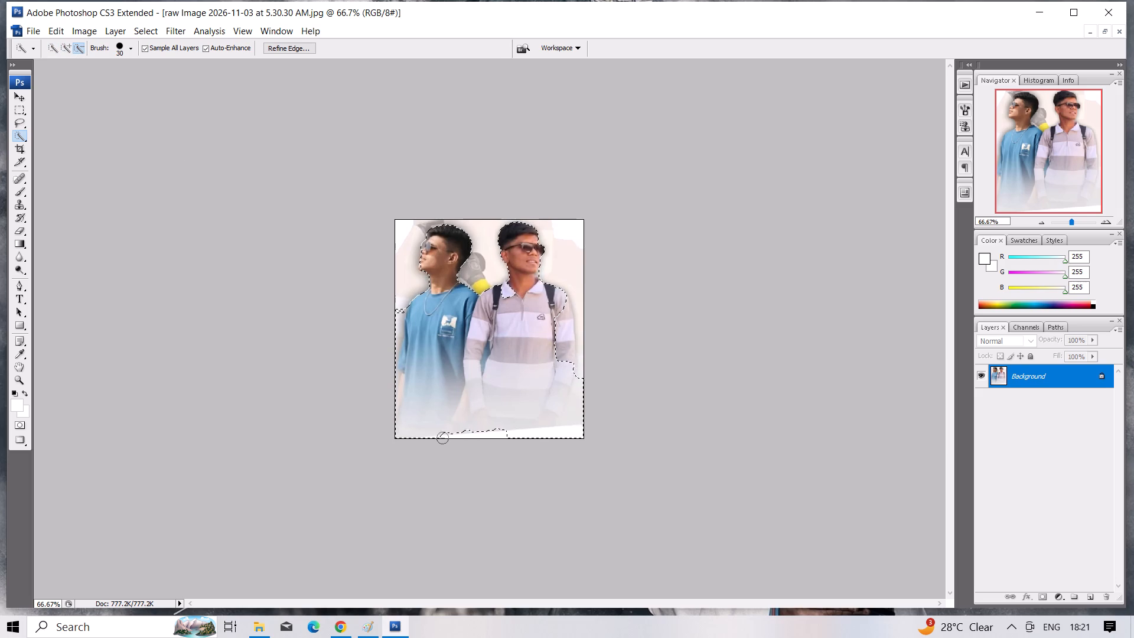
click(430, 437)
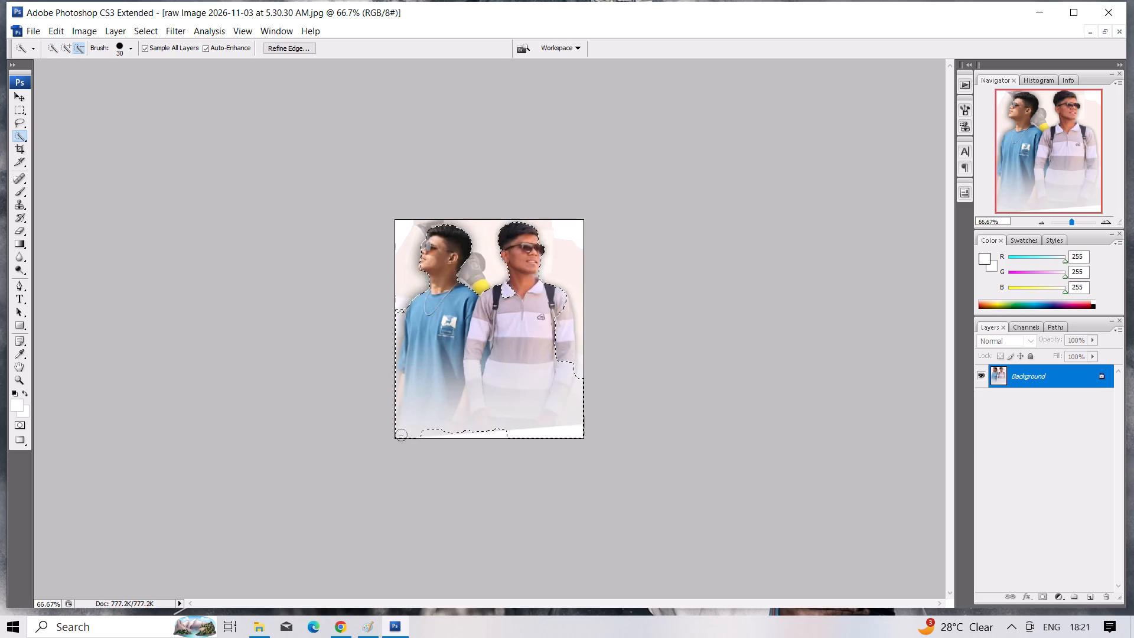
click(400, 437)
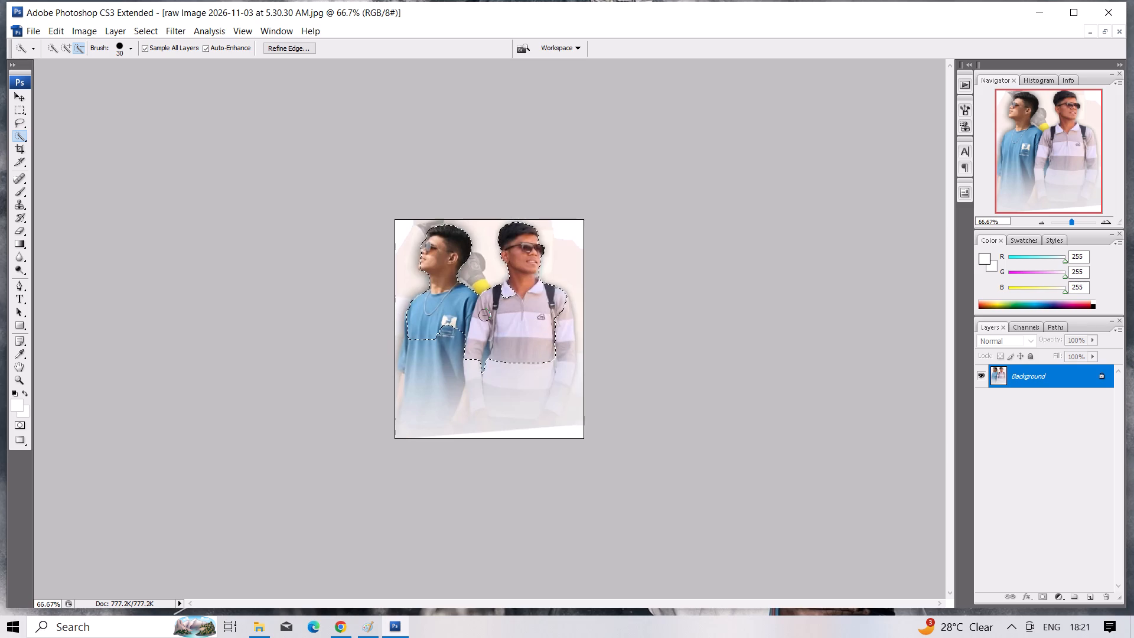
Add the blue-shirted man's lower shirt, outer sleeve and faded waist area to the selection with the Quick Selection tool.
click(64, 44)
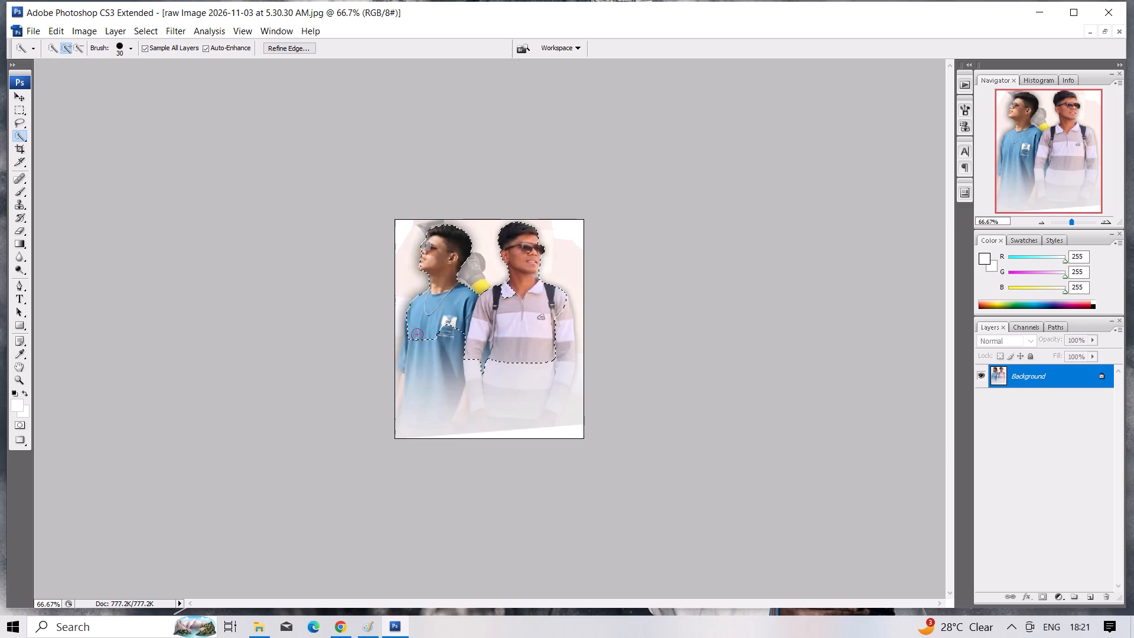
drag(416, 335, 411, 344)
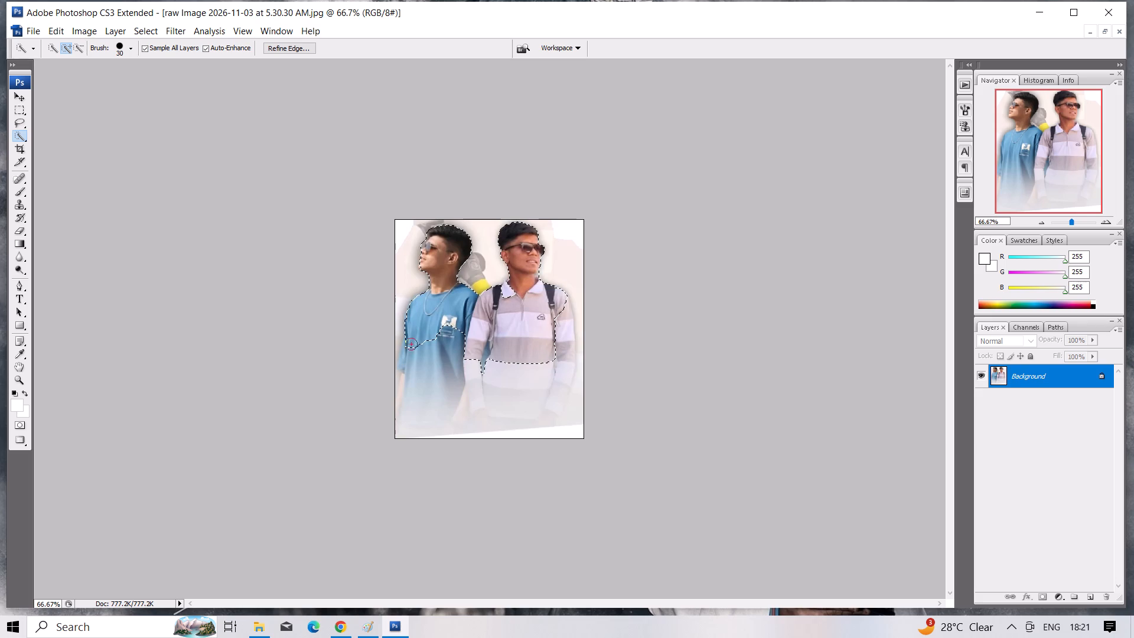
drag(411, 344, 406, 359)
drag(406, 359, 414, 394)
drag(414, 394, 426, 407)
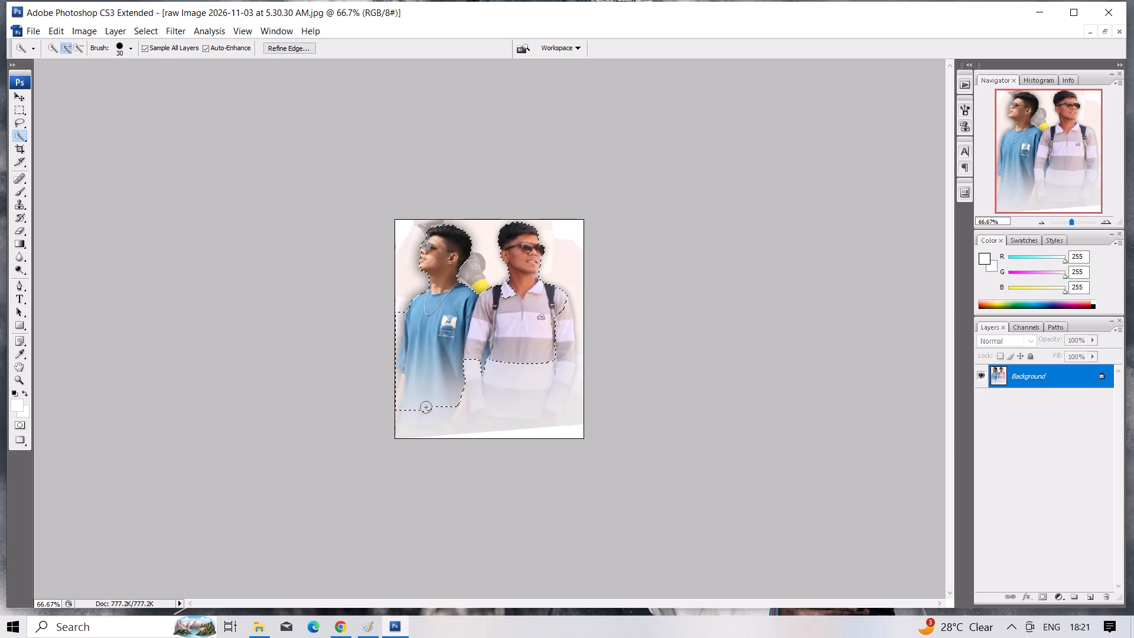
drag(426, 407, 465, 415)
Add the striped-shirt man's lower torso and outer sleeve to the selection.
drag(465, 415, 516, 403)
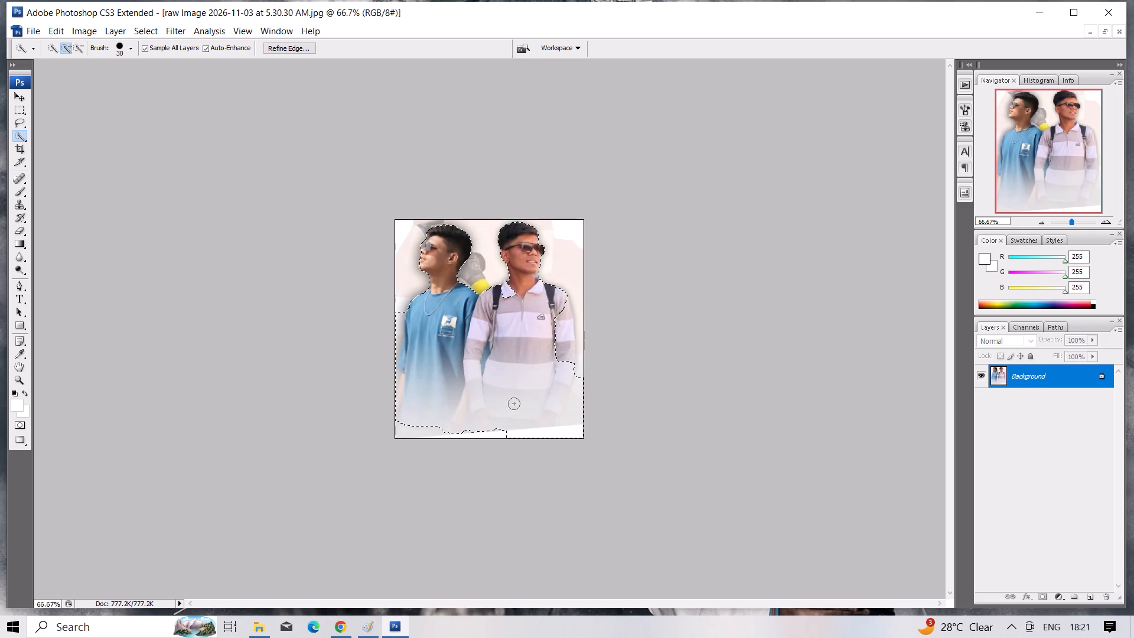
drag(516, 403, 556, 391)
double_click(559, 375)
drag(559, 374, 562, 368)
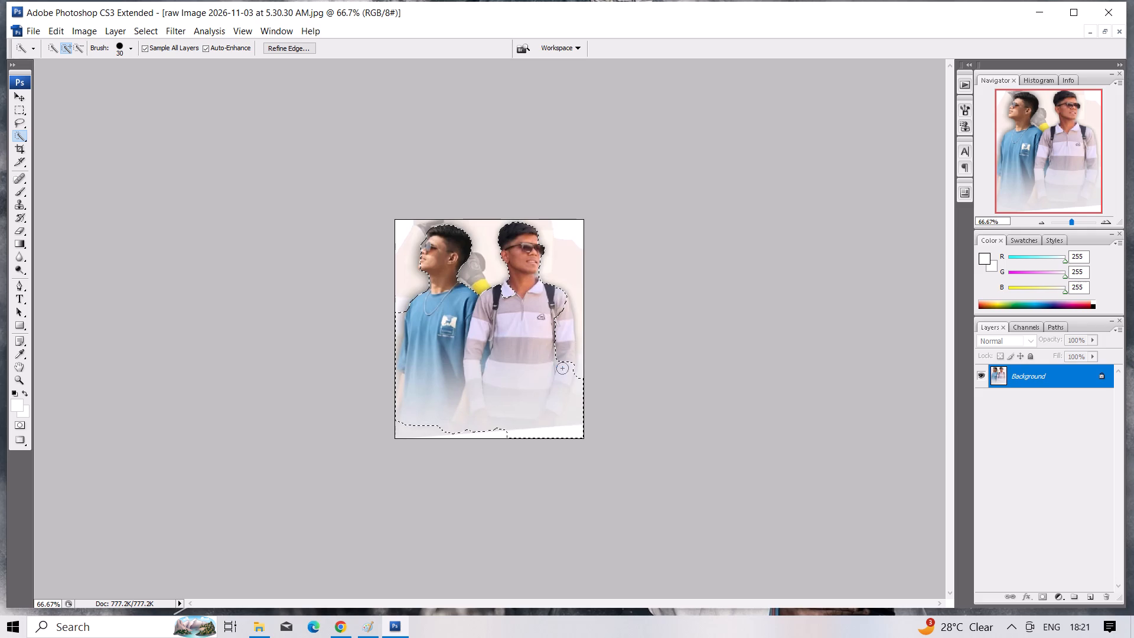
click(562, 361)
drag(562, 351, 561, 342)
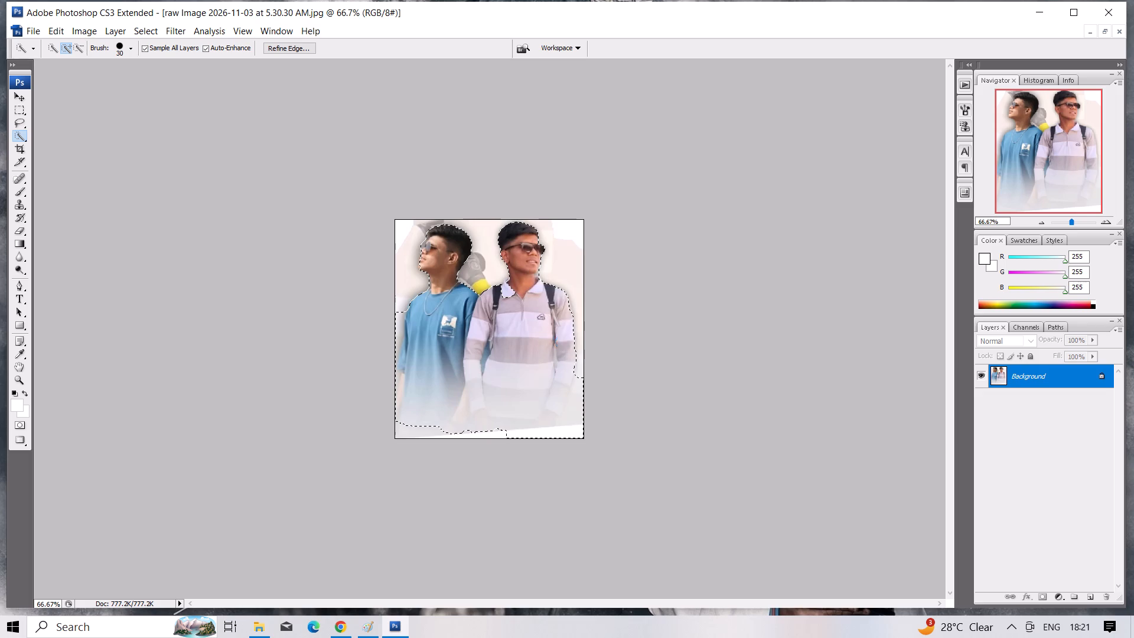
Subtract the white bottom corner below the striped-shirt man from the selection.
click(77, 45)
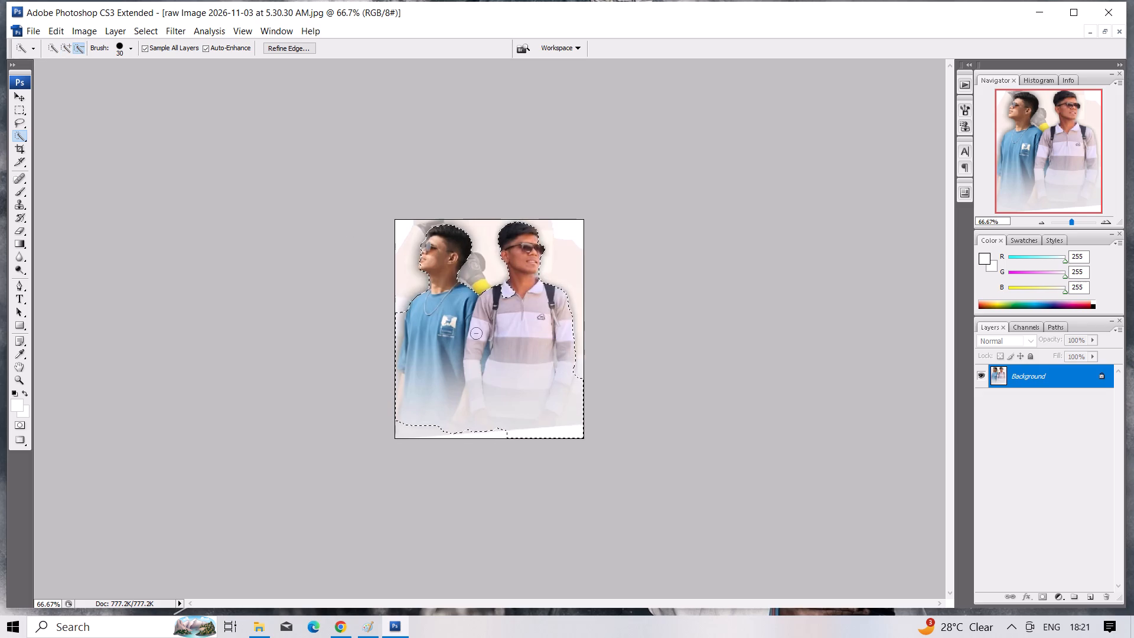
click(577, 434)
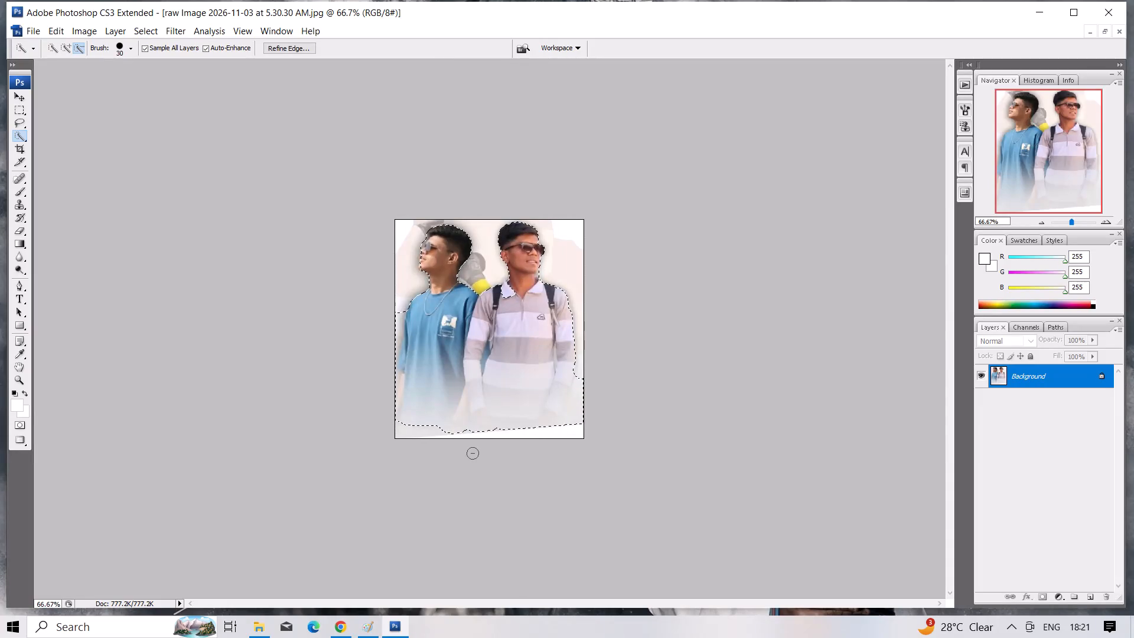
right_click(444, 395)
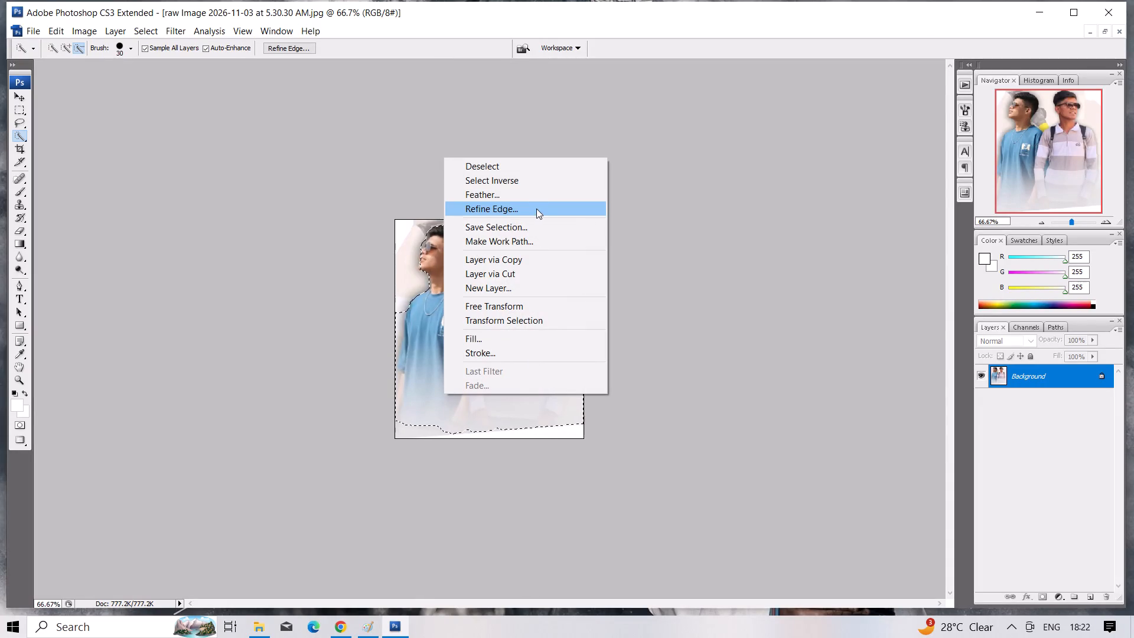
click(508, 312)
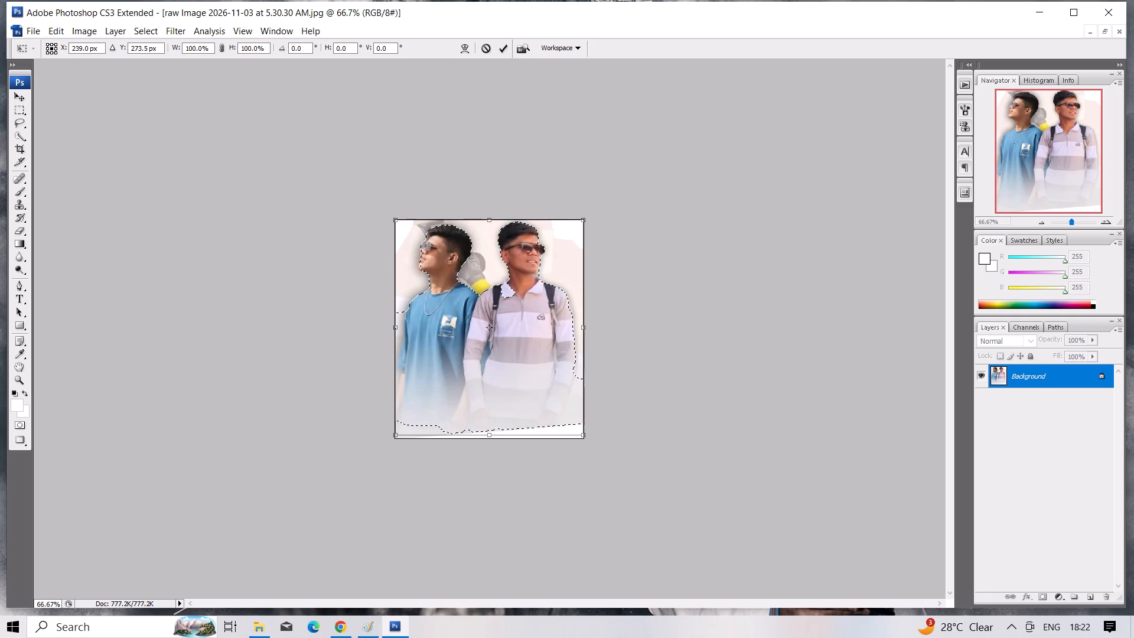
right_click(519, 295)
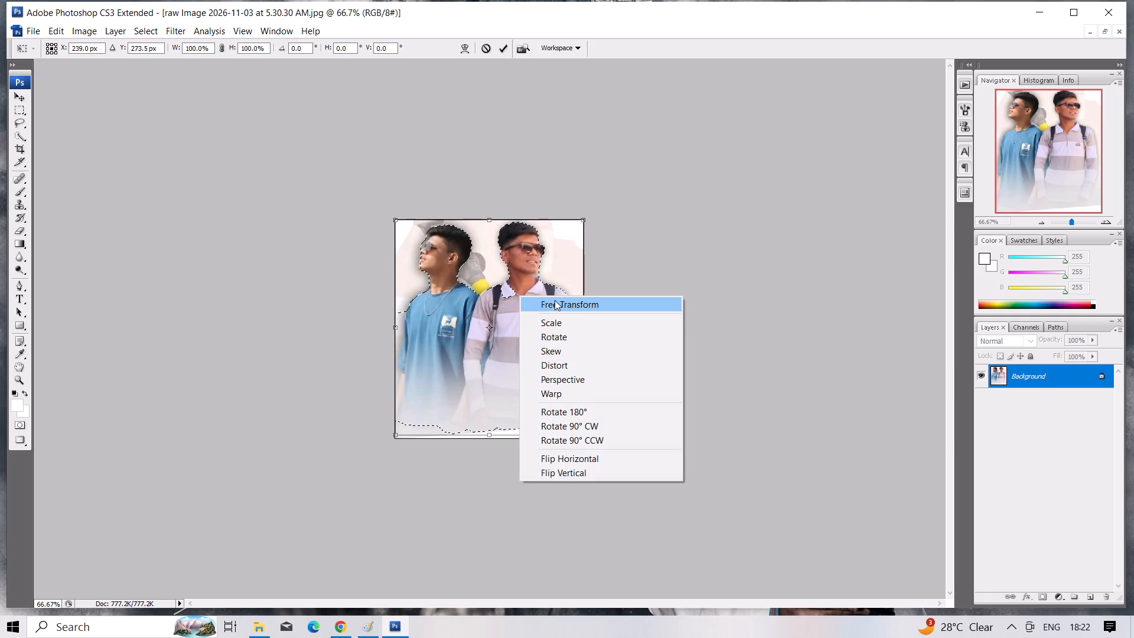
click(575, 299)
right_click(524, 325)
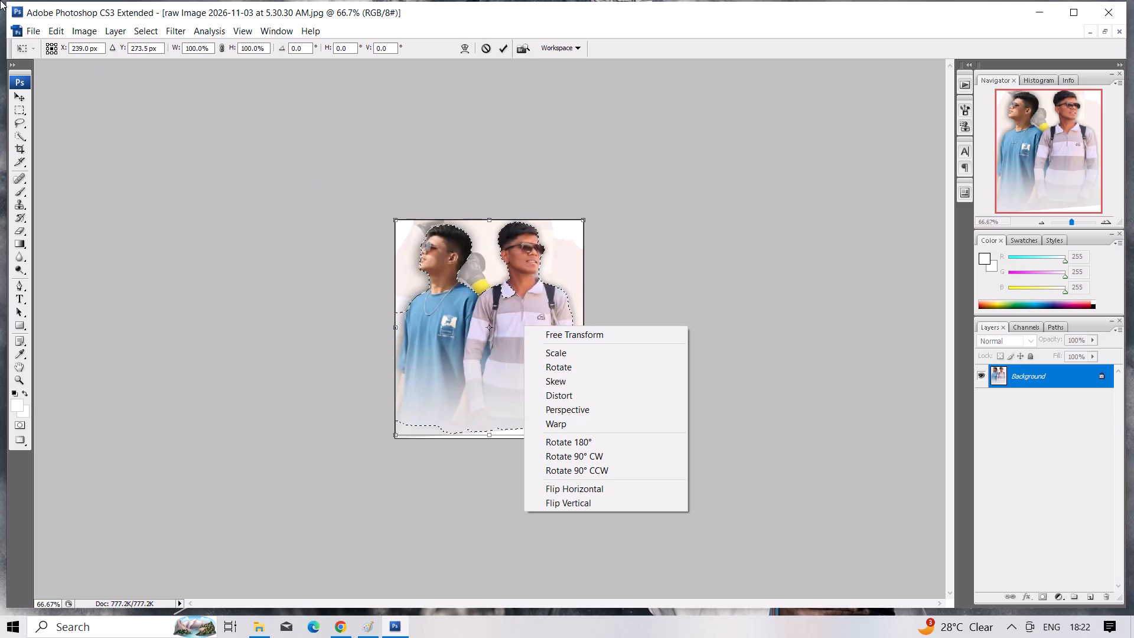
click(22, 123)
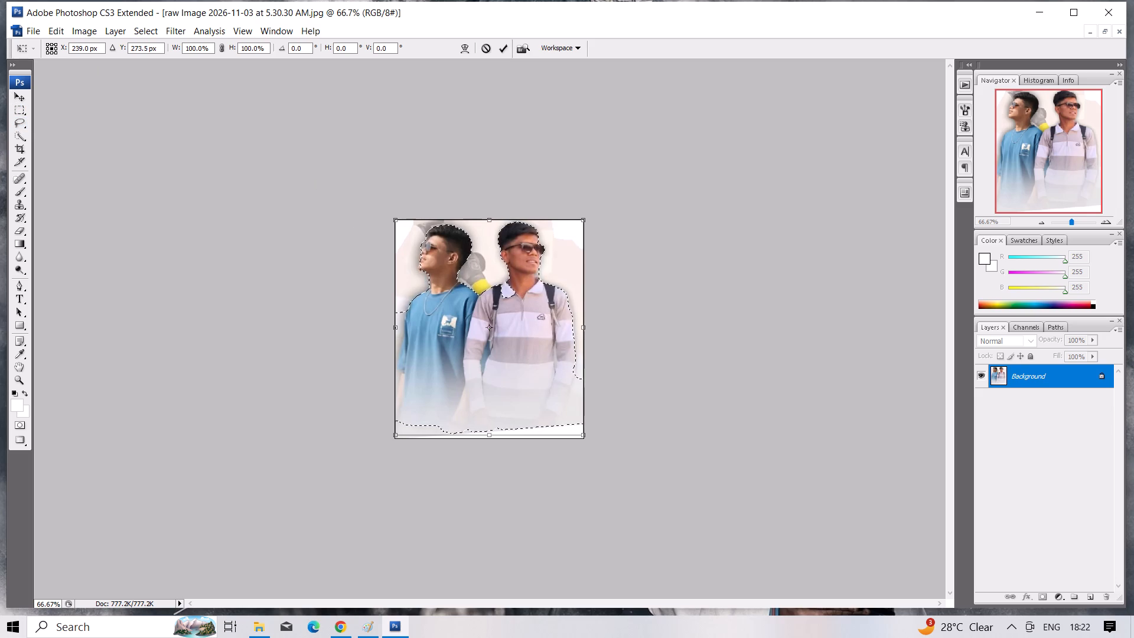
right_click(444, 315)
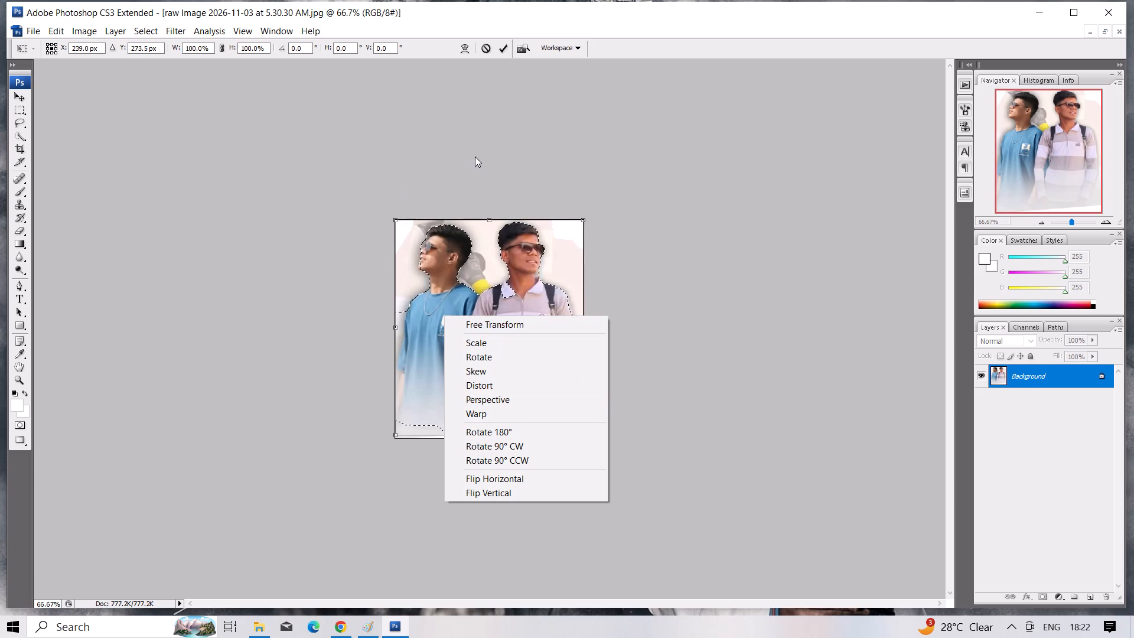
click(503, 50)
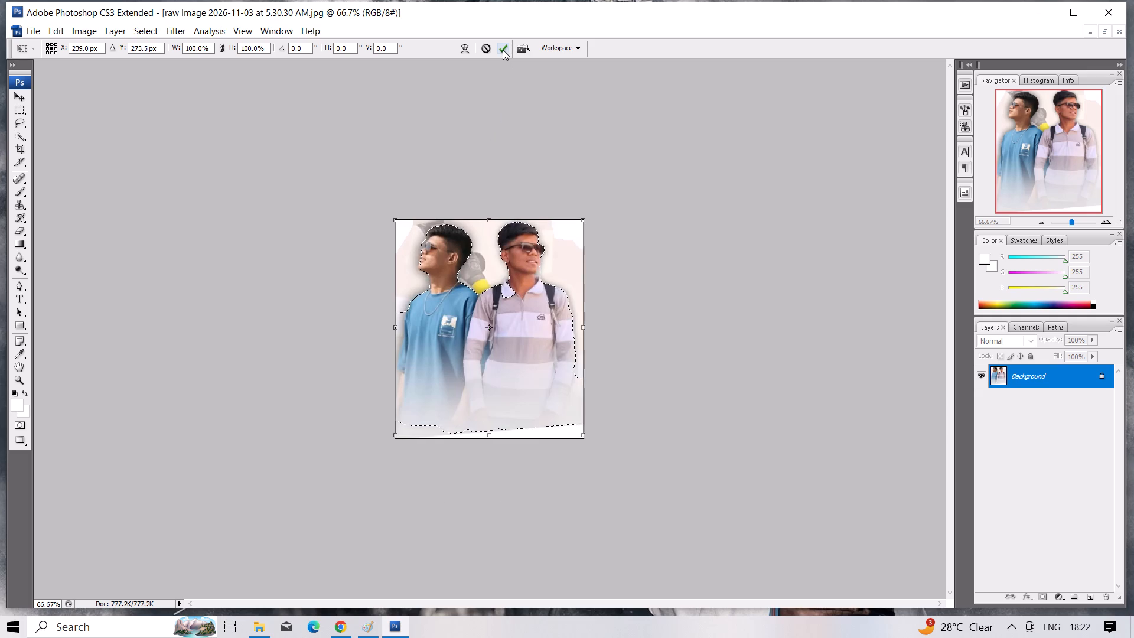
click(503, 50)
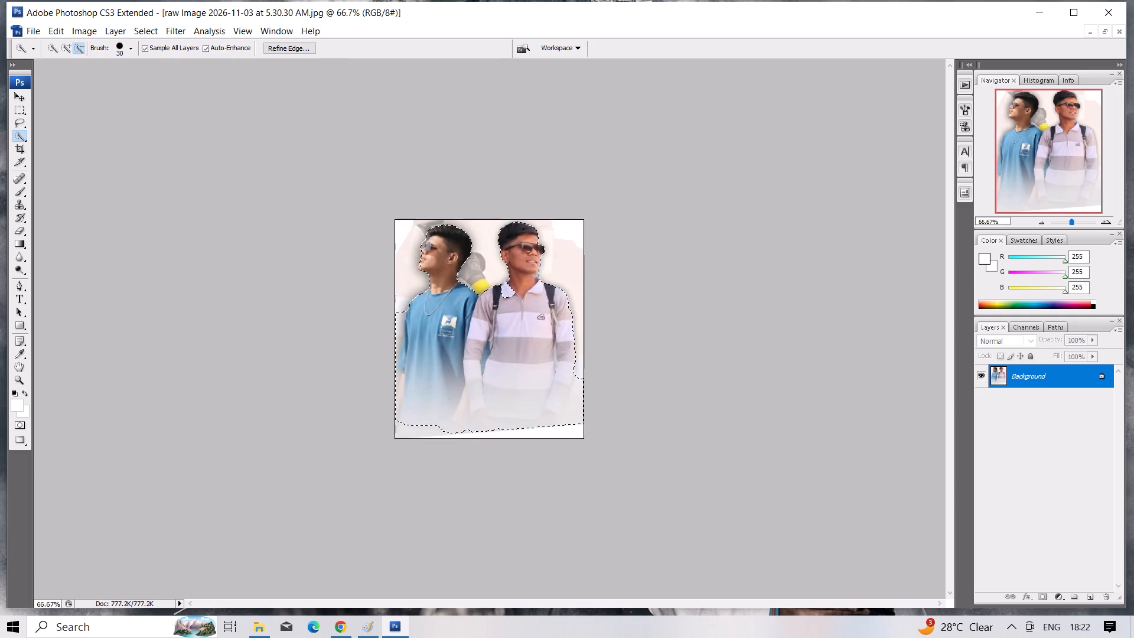
Invert the selection with the Lasso tool active so the background around the two men is selected.
click(18, 123)
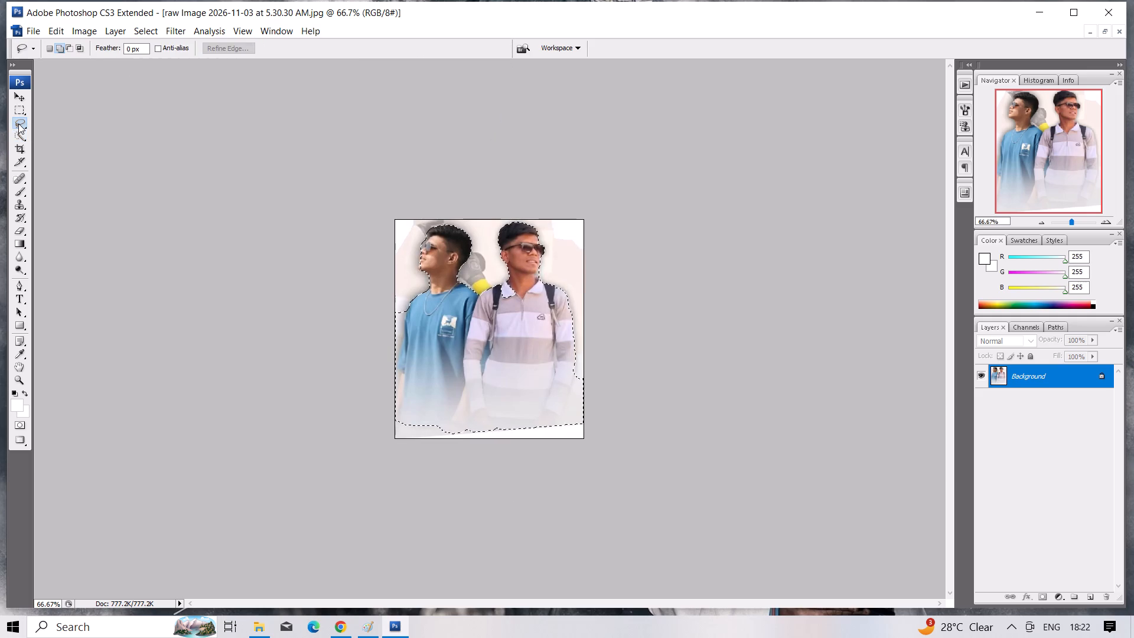
right_click(459, 321)
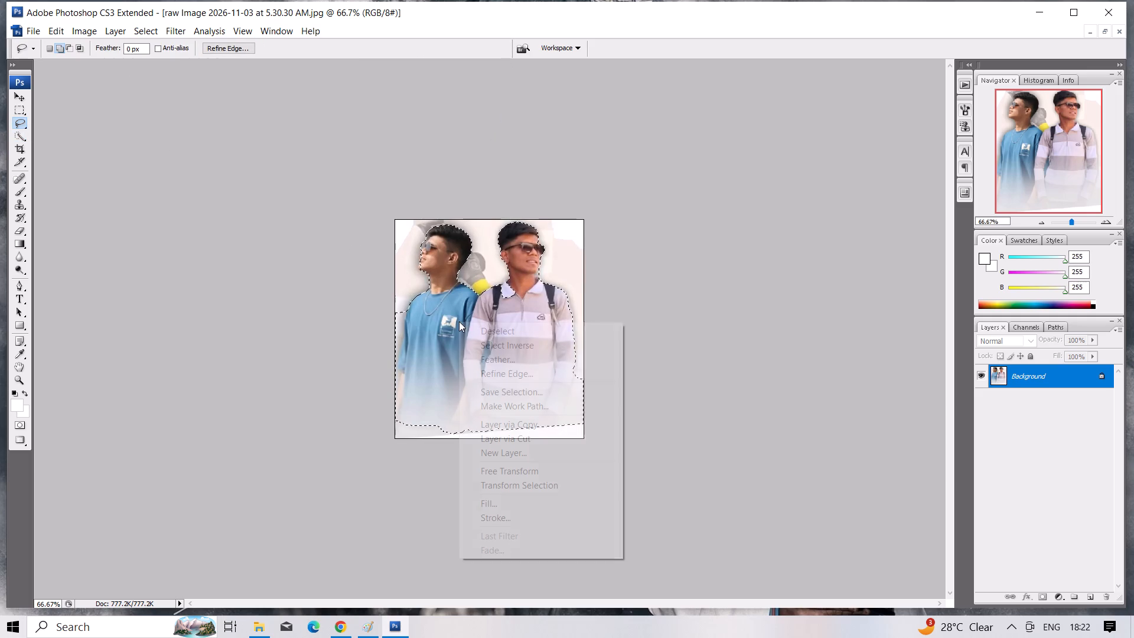
click(425, 305)
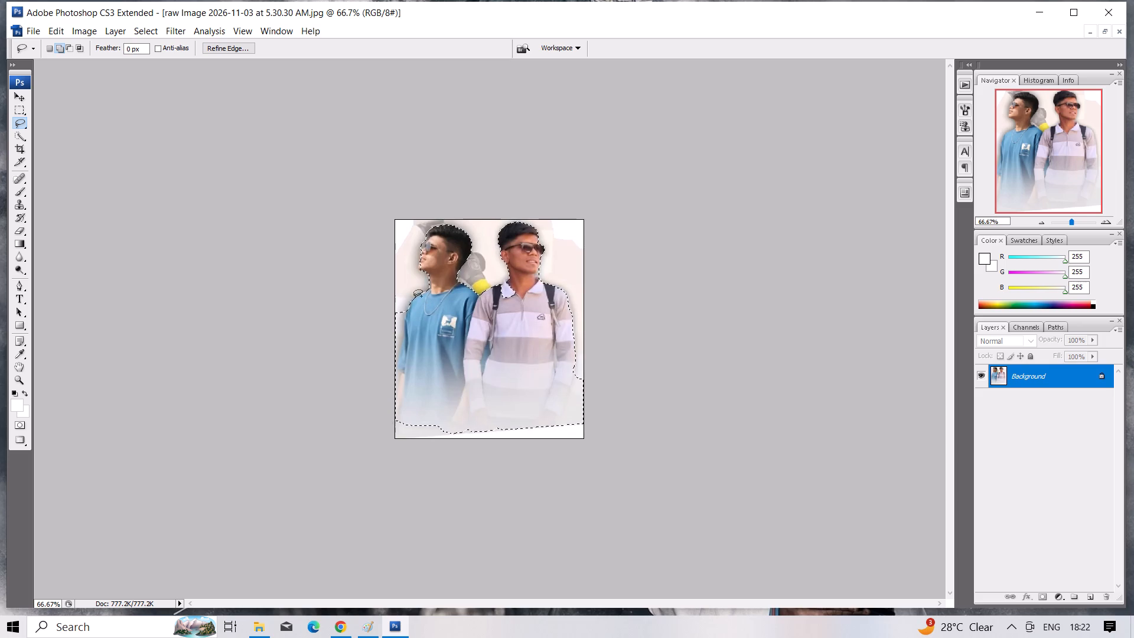
right_click(415, 297)
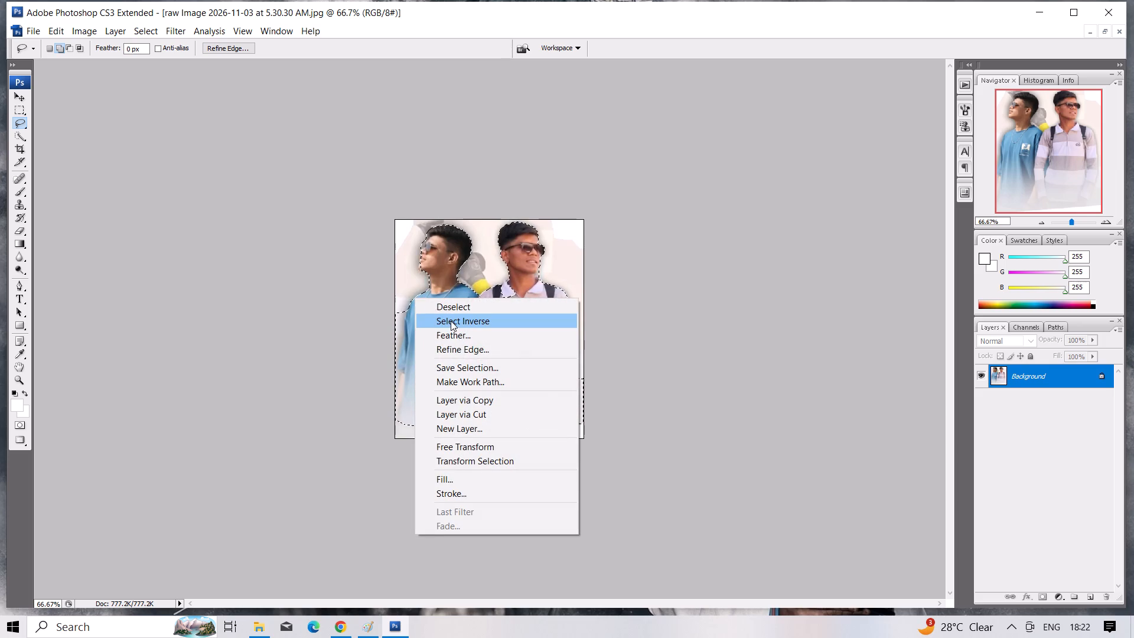
click(451, 321)
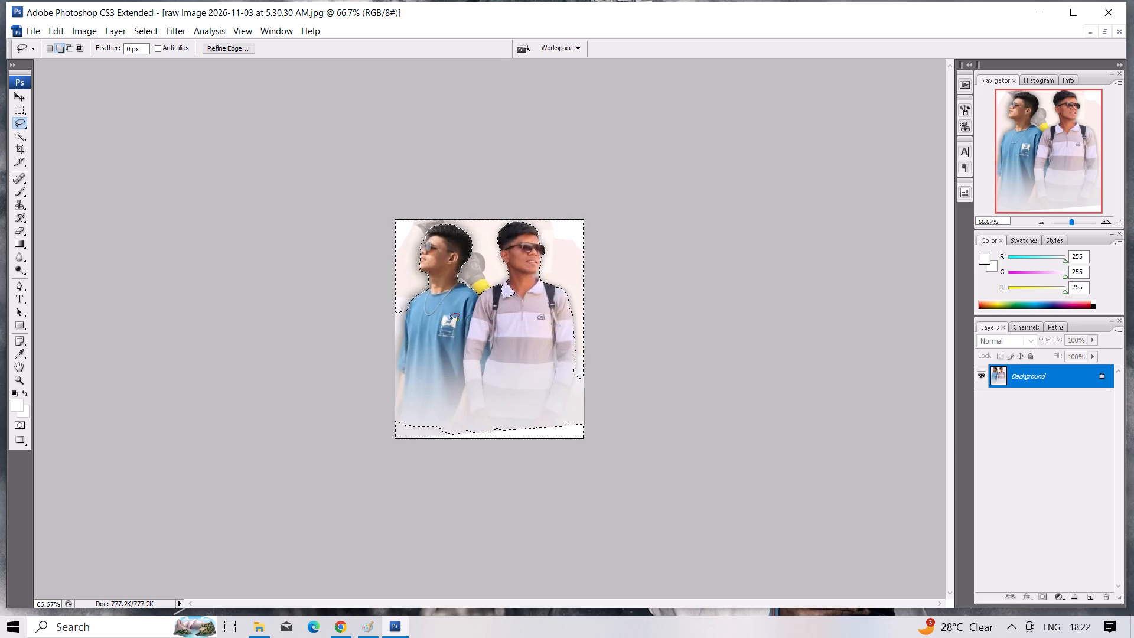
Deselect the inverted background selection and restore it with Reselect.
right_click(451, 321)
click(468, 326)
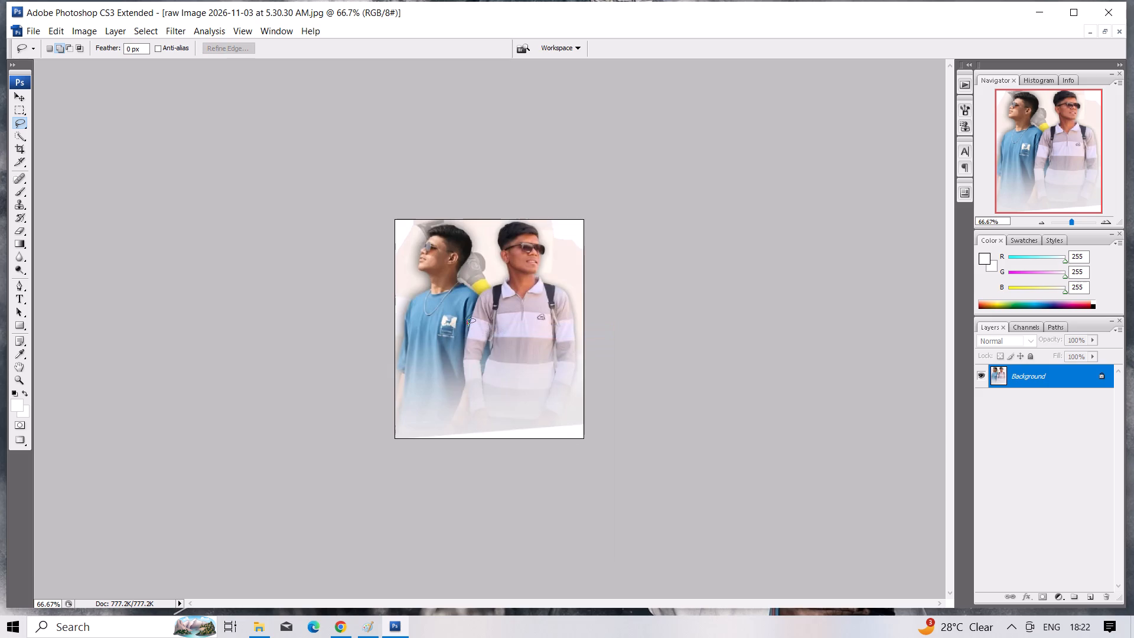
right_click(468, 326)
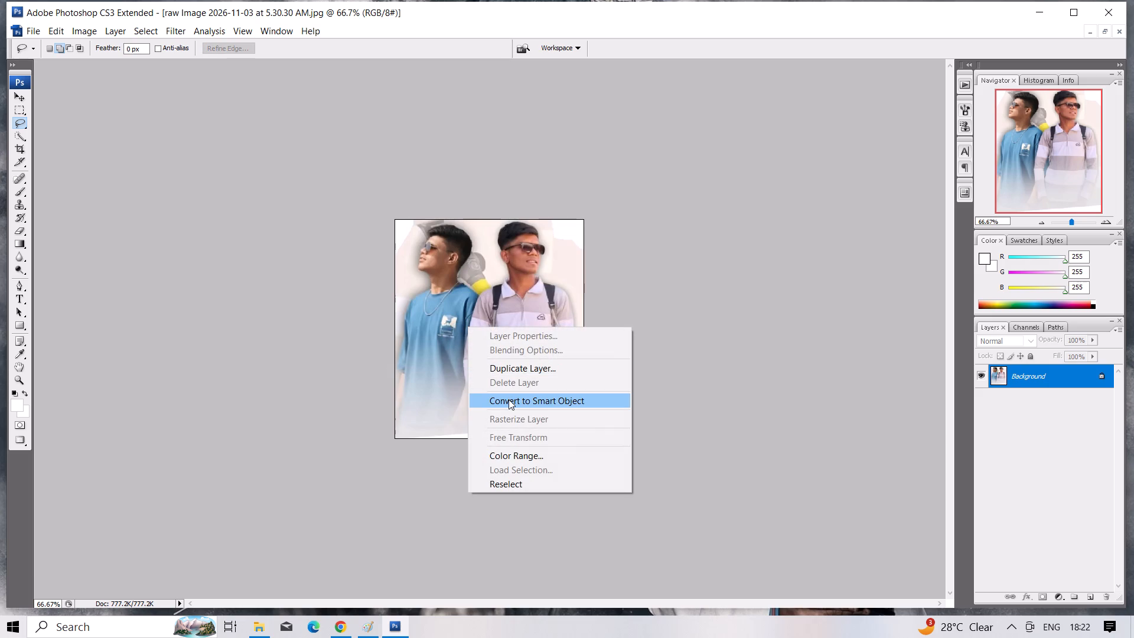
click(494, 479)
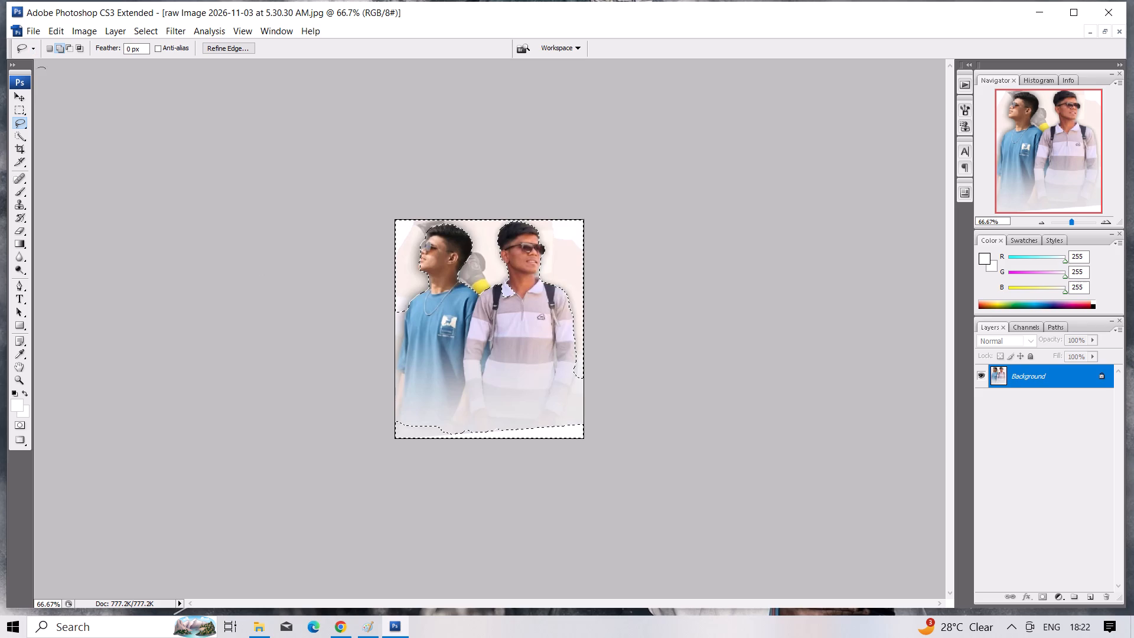
Switch to the Quick Selection tool and deselect the inverted background selection.
click(21, 135)
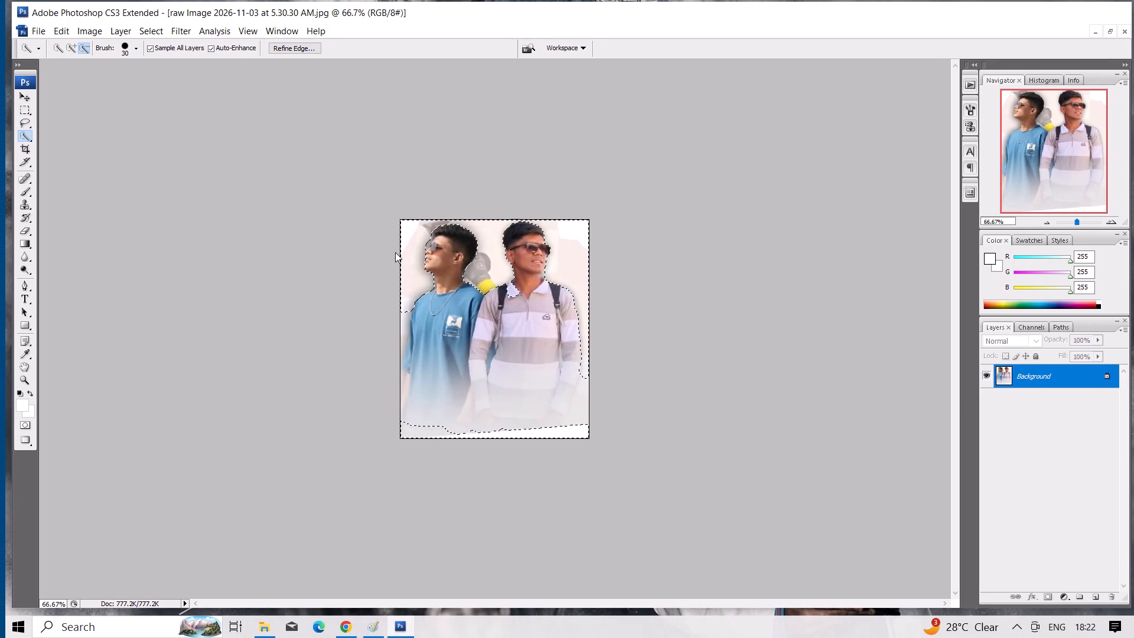
right_click(399, 246)
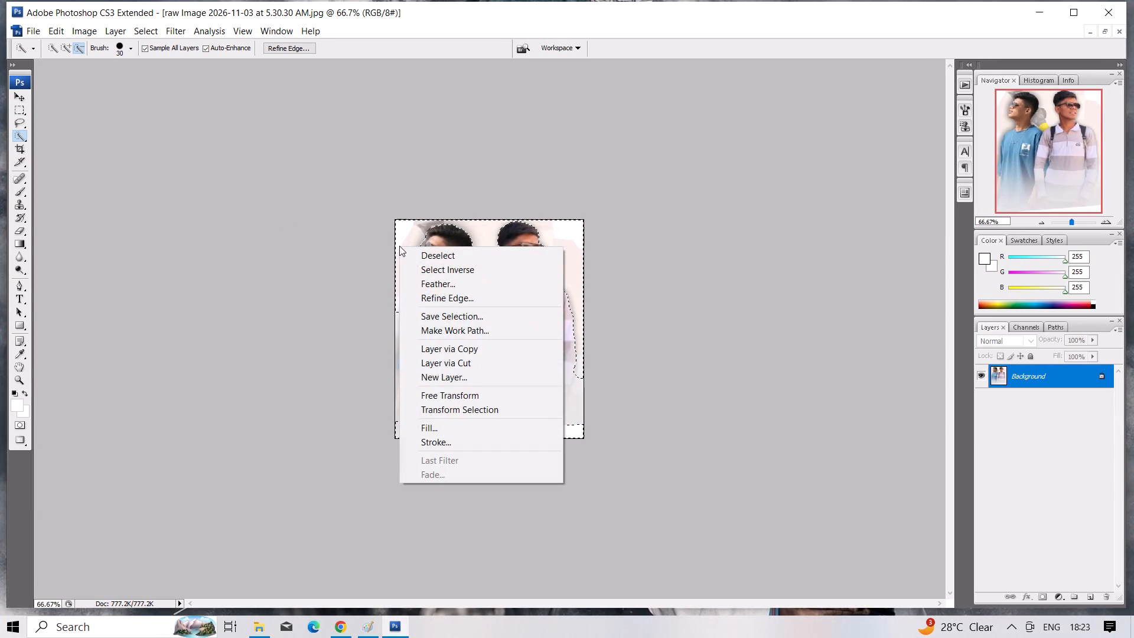
right_click(428, 254)
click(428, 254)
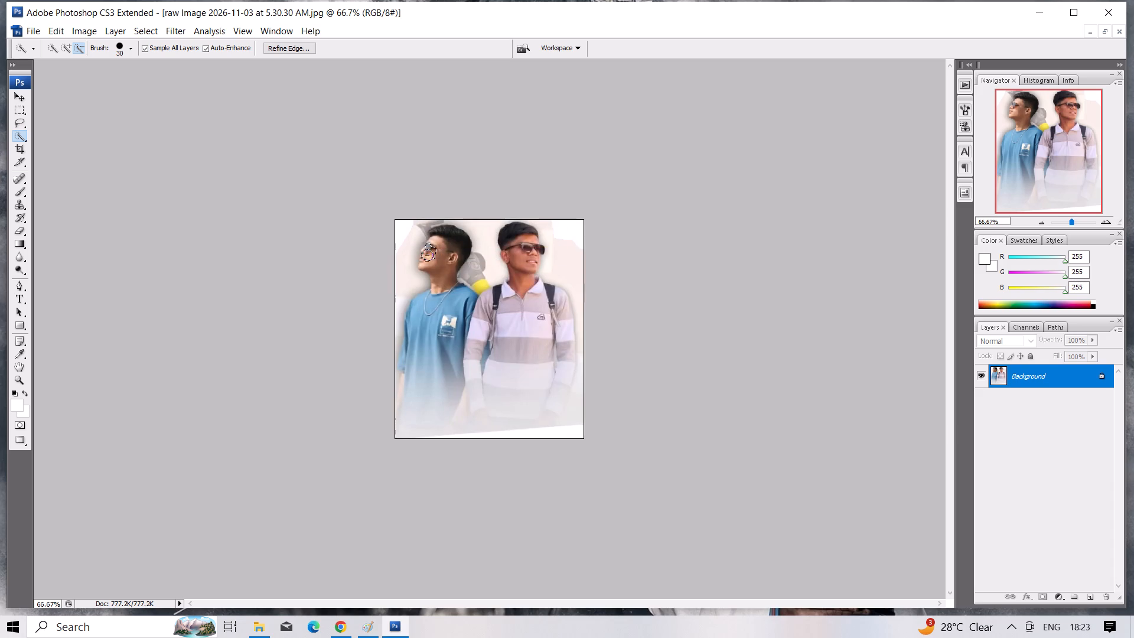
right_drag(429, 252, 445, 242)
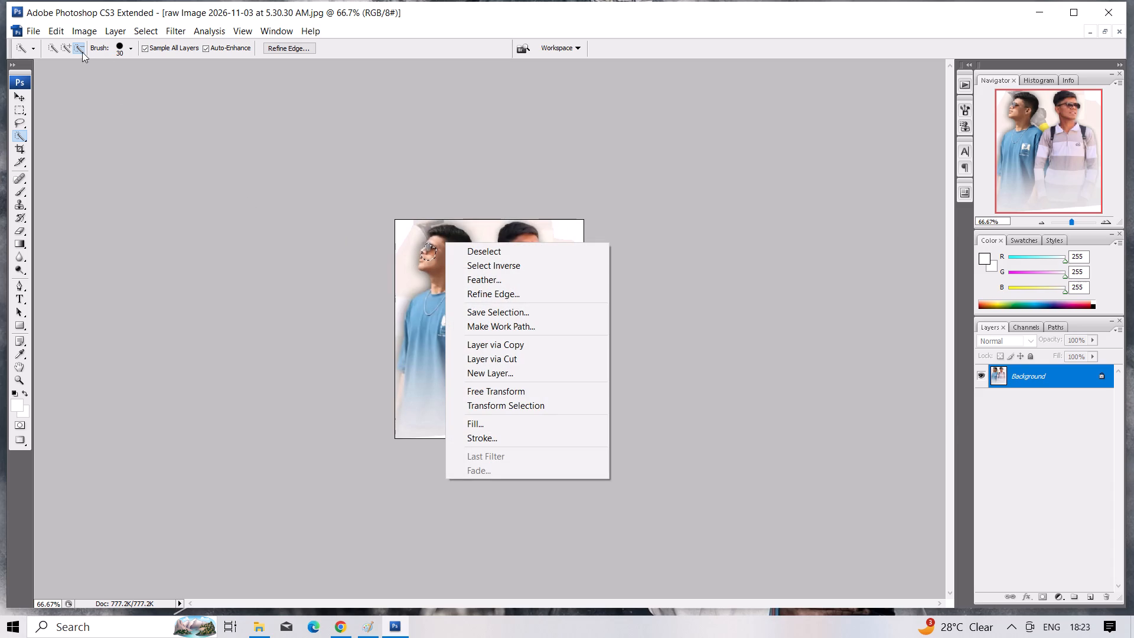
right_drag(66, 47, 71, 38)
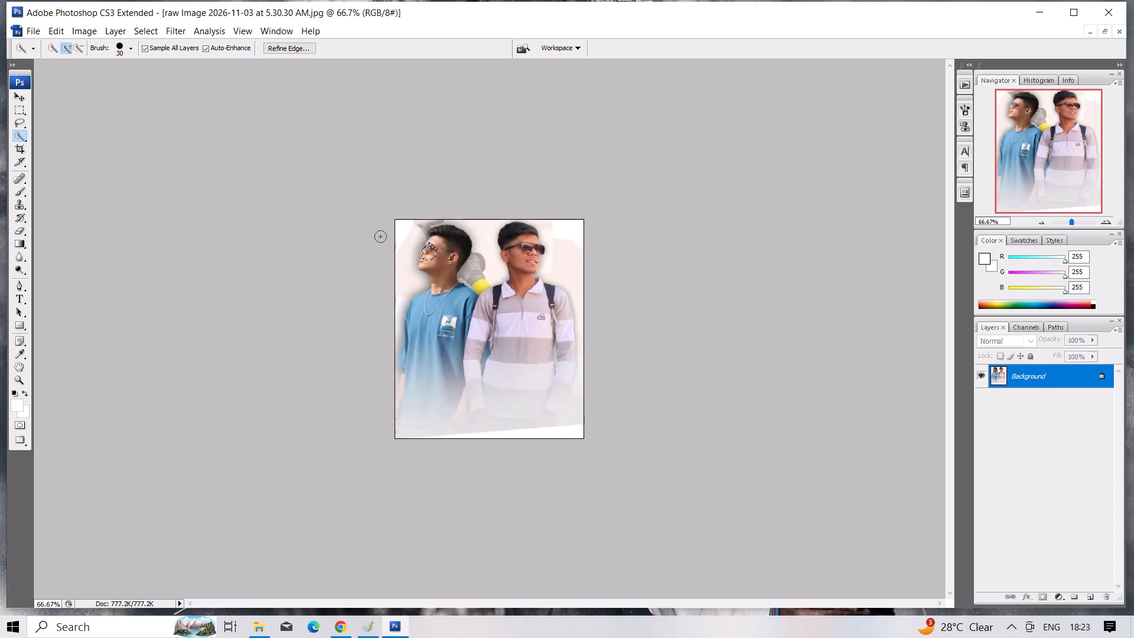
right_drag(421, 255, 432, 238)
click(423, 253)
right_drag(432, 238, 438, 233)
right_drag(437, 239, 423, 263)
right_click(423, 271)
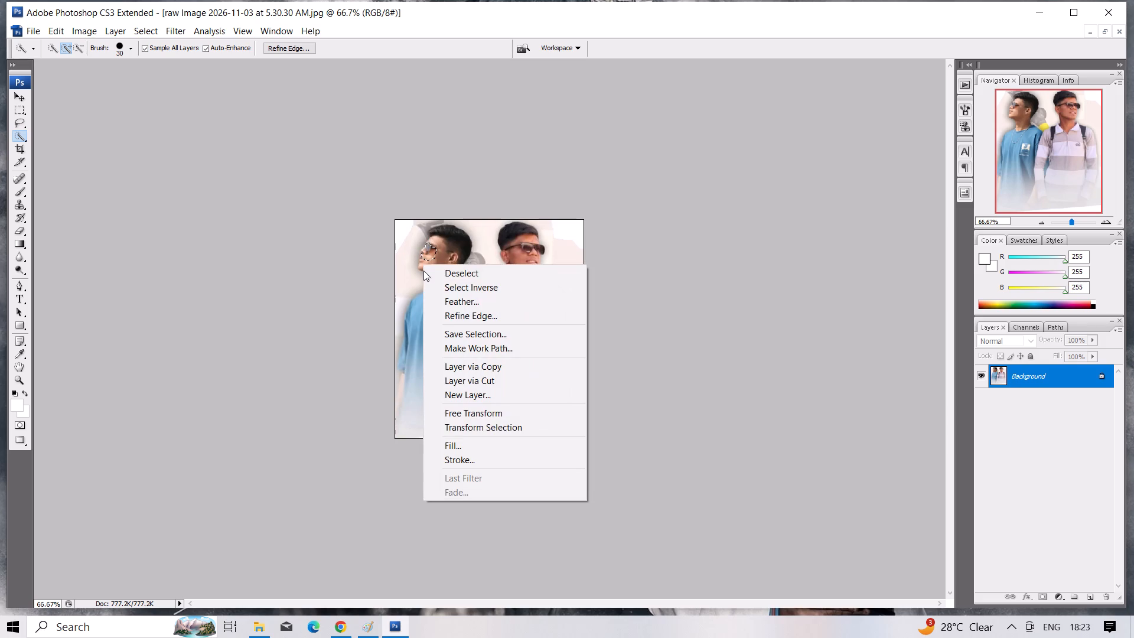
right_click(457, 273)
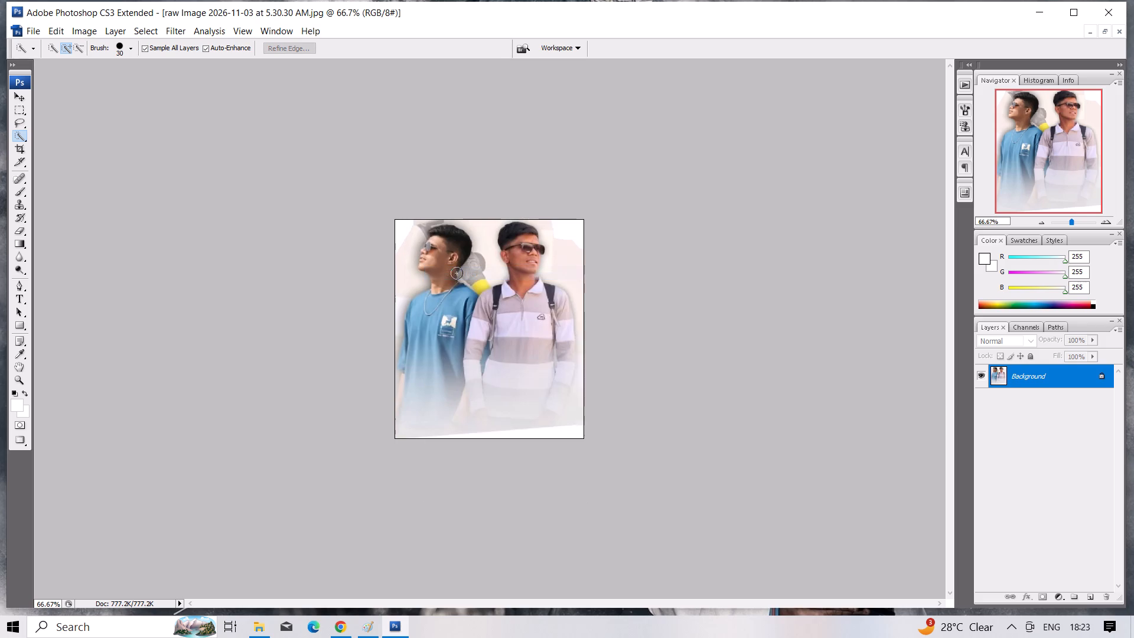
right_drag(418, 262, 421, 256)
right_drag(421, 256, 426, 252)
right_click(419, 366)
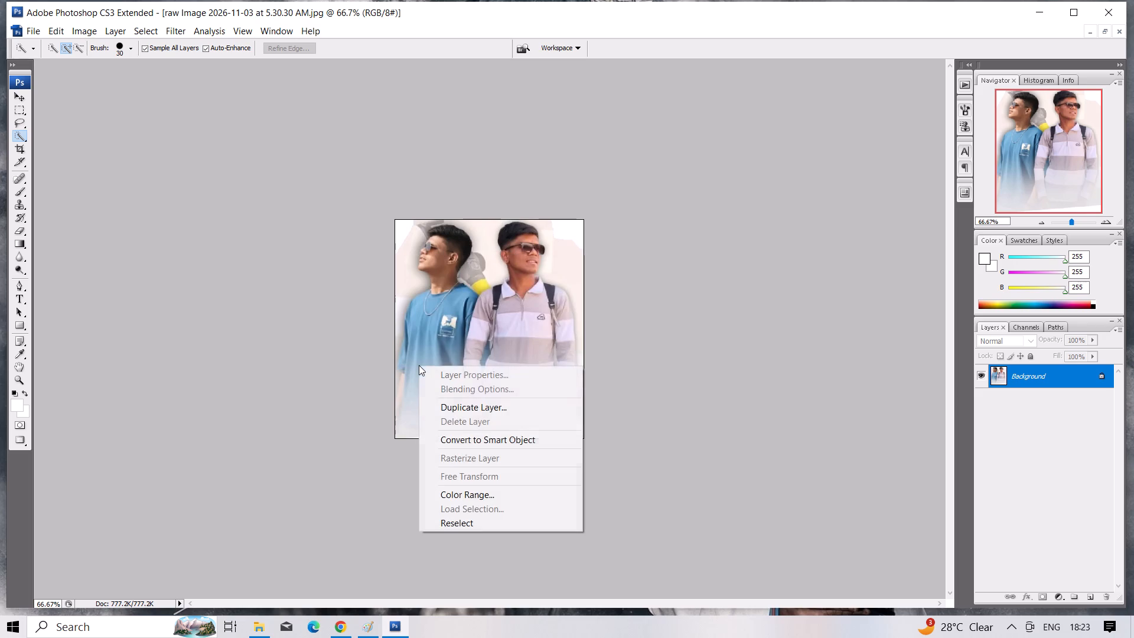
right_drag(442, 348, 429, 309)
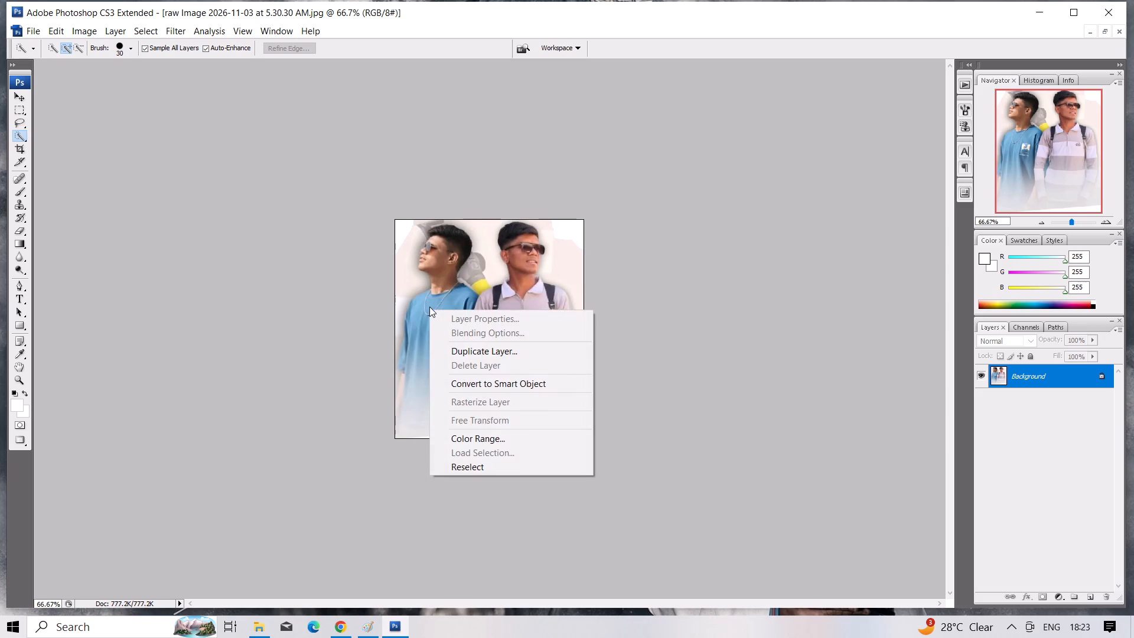
Quick-select the blue-shirt man's head and neck, including the front of his face and chin.
drag(429, 307, 439, 286)
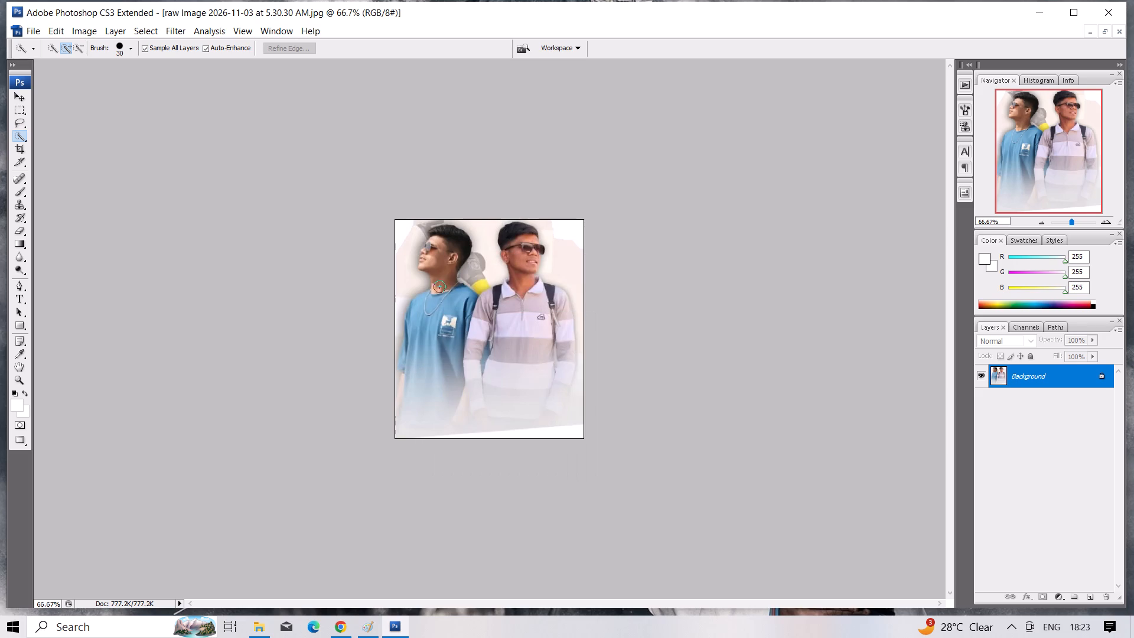
drag(439, 286, 436, 267)
drag(436, 266, 449, 284)
click(428, 257)
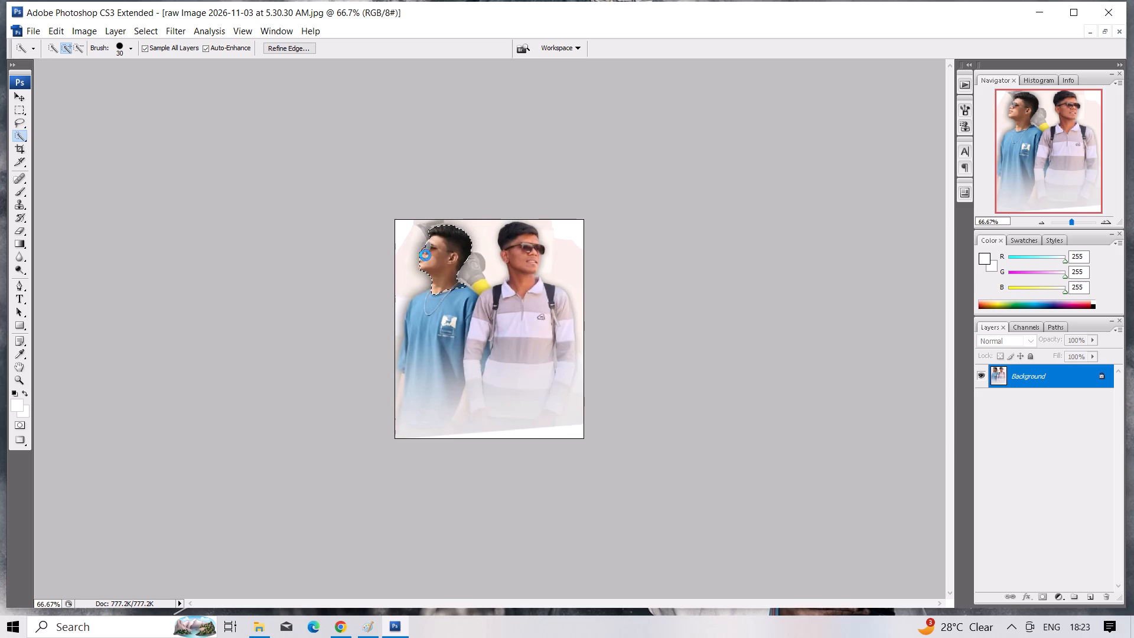
click(426, 255)
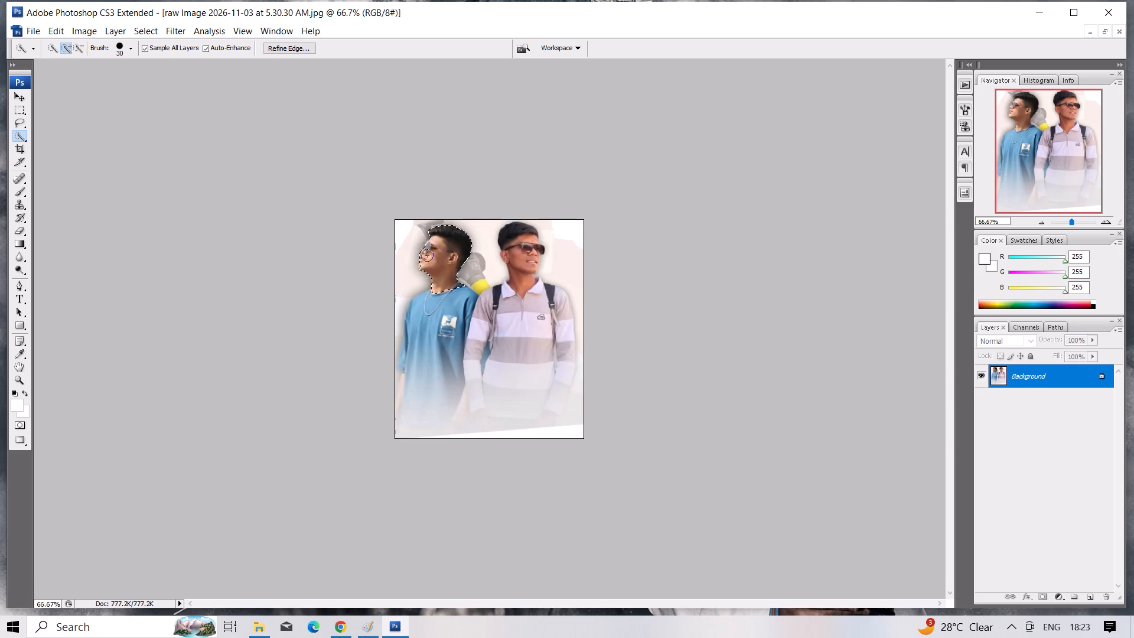
click(425, 253)
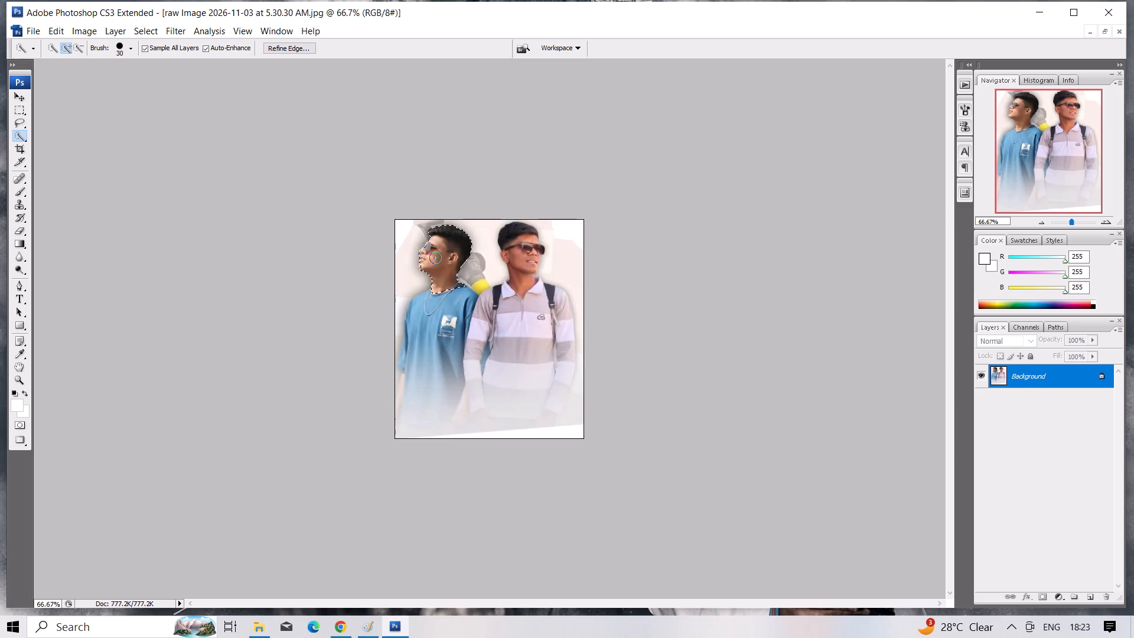
click(424, 266)
Add the chest and shoulders of the blue T-shirt to the selection.
click(447, 302)
click(434, 308)
click(421, 306)
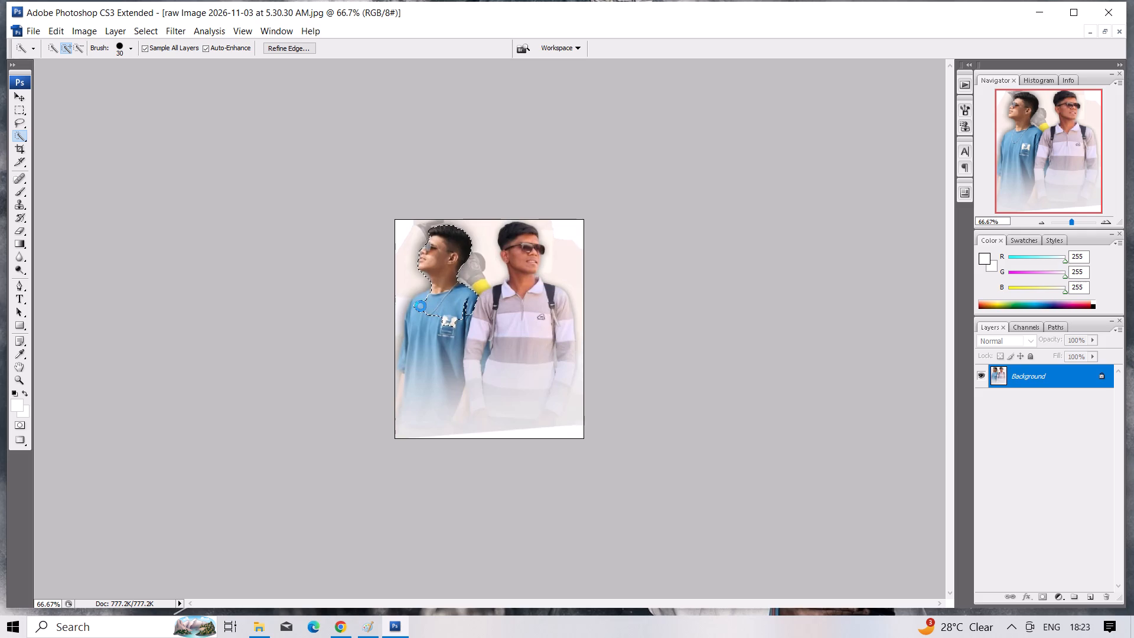
click(424, 320)
click(435, 338)
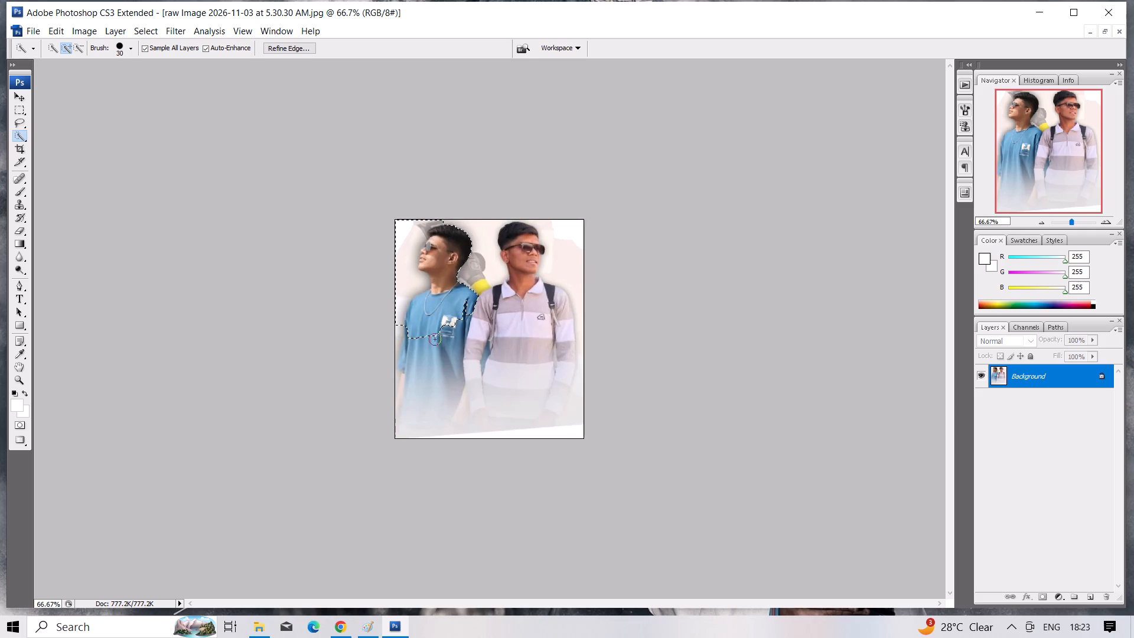
click(436, 341)
Extend the selection from the blue T-shirt across the striped-shirt man's sleeve and up to his face.
drag(436, 341, 482, 373)
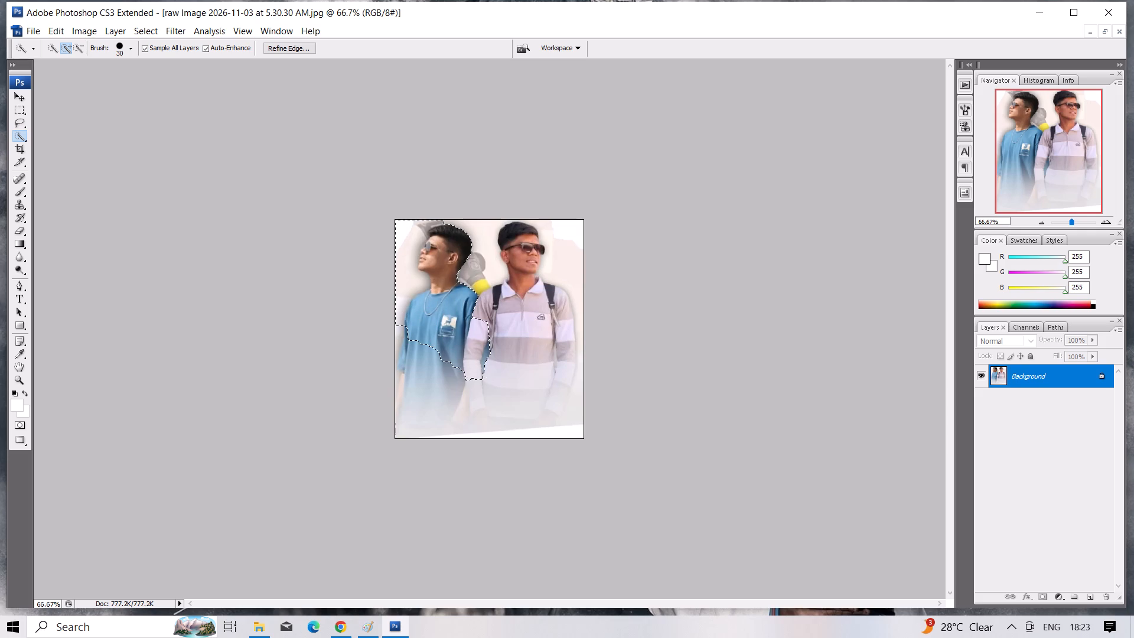
drag(482, 373, 514, 278)
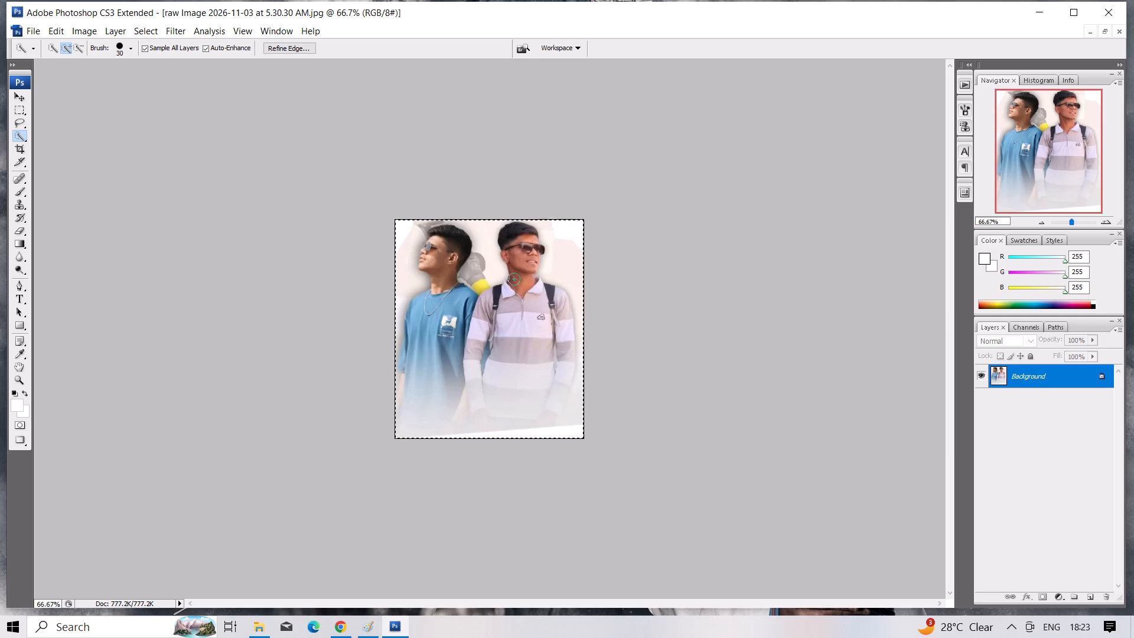
drag(514, 278, 518, 262)
Subtract the background along the striped-shirt man's outer side from the selection, from beside his head down to his lower sleeve.
click(80, 46)
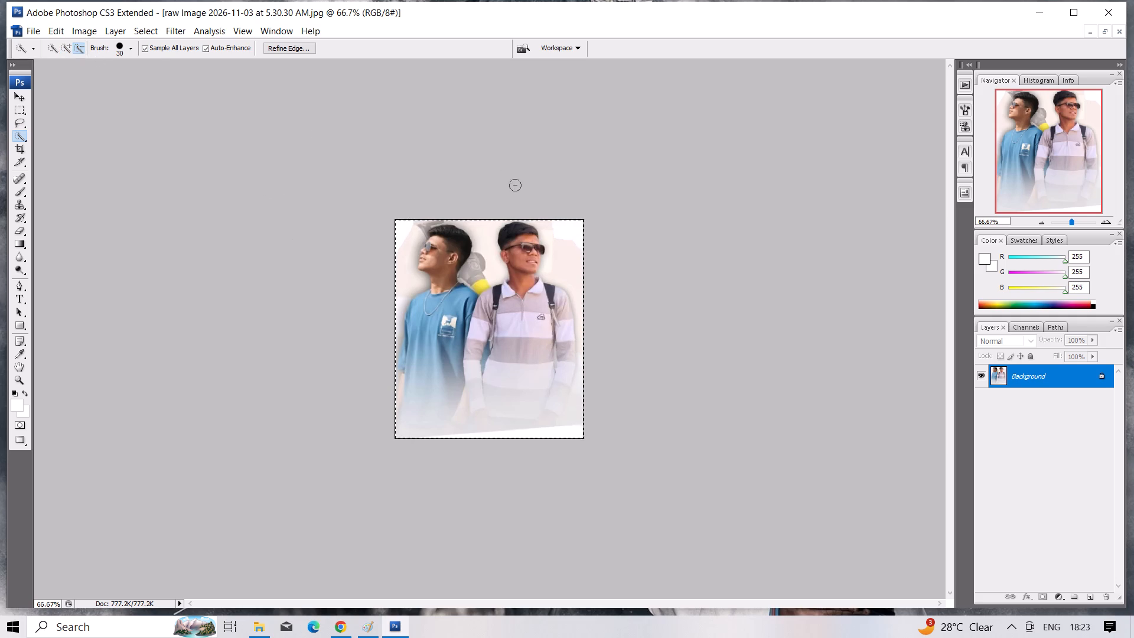
click(566, 231)
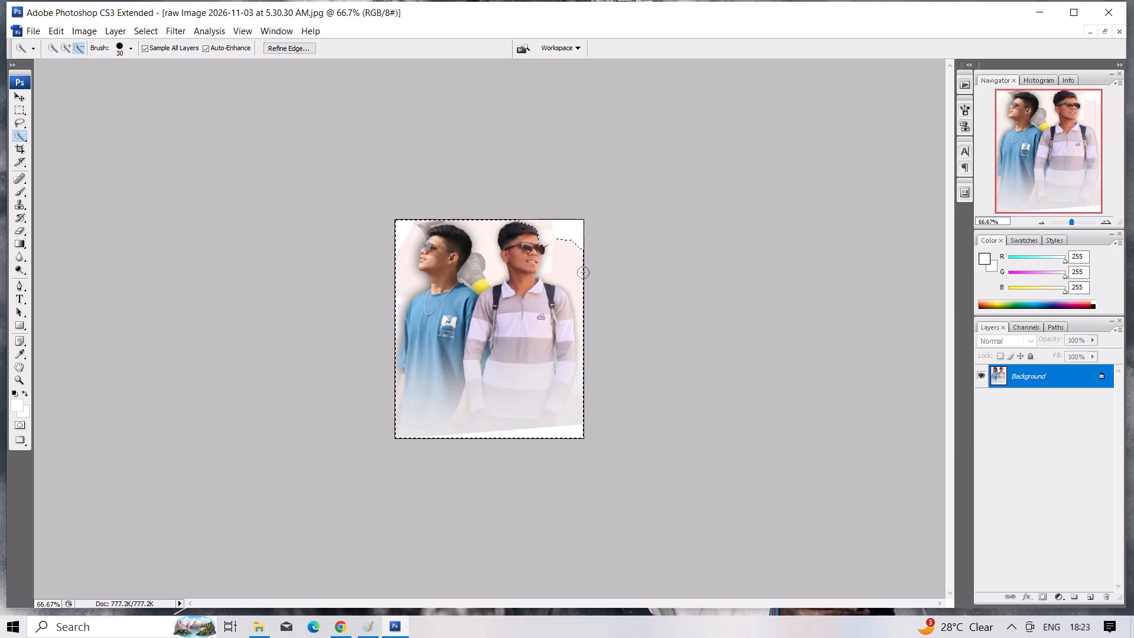
click(583, 272)
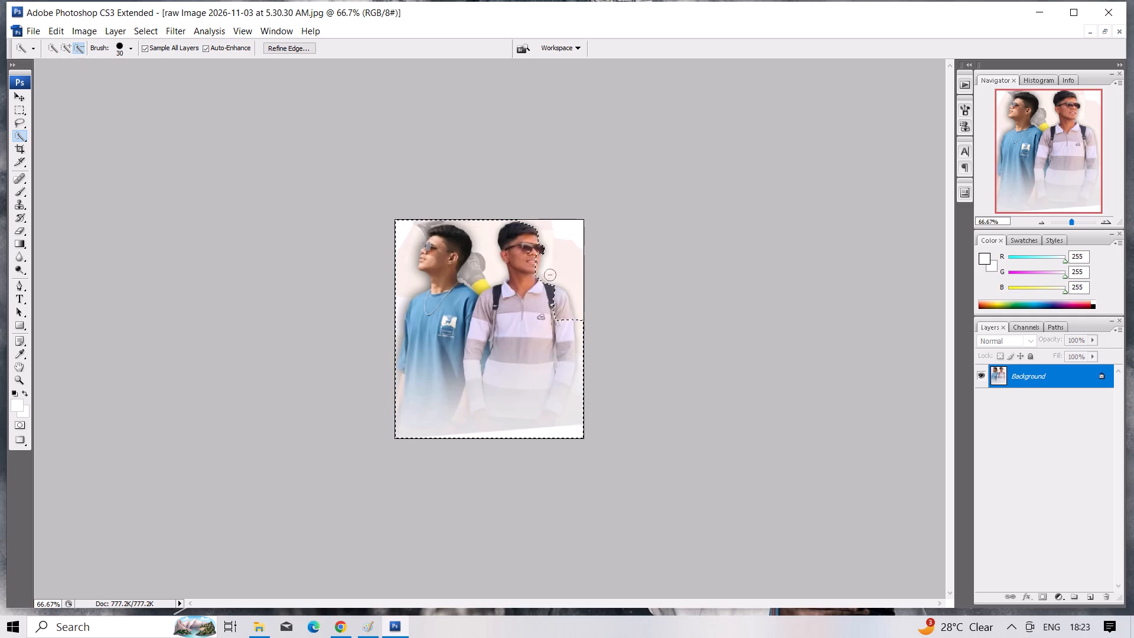
click(584, 330)
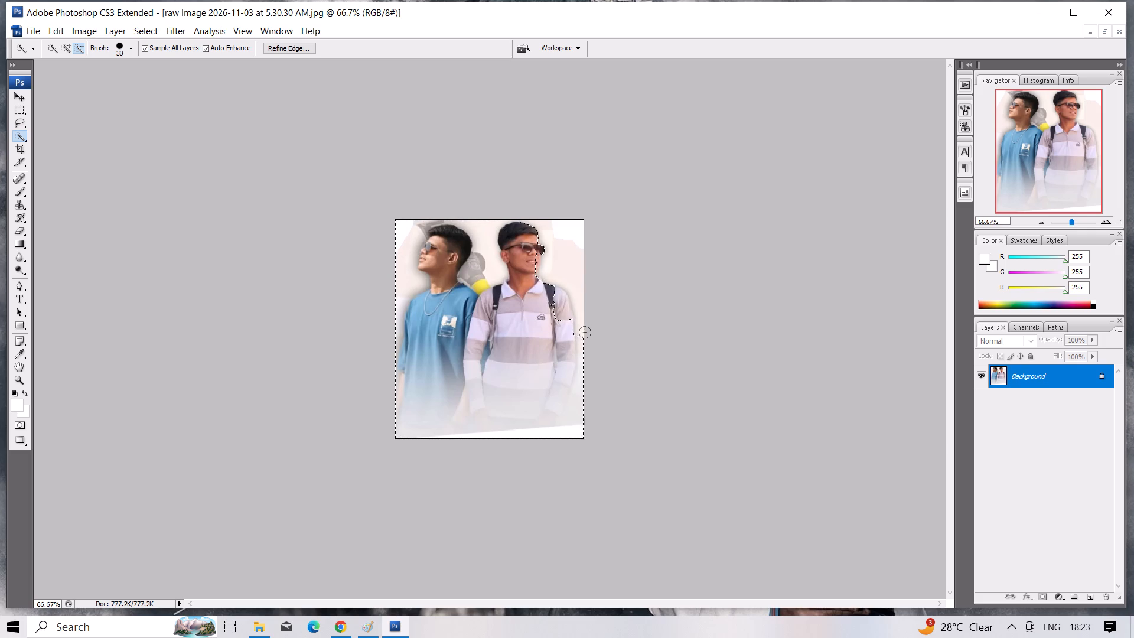
click(582, 351)
drag(586, 378, 581, 378)
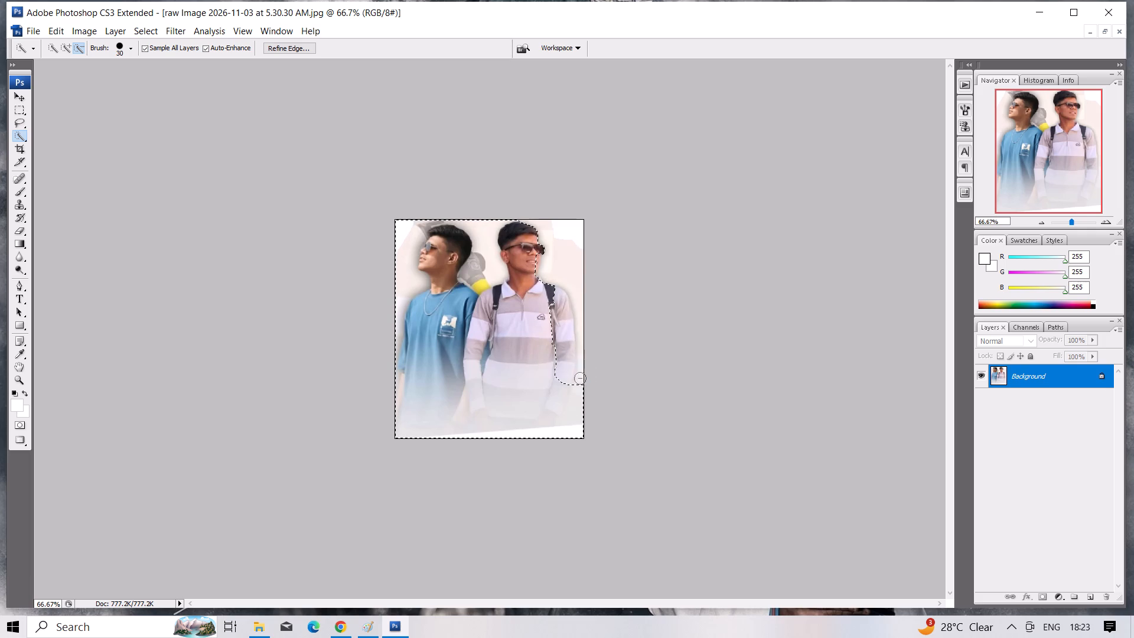
click(579, 398)
click(581, 408)
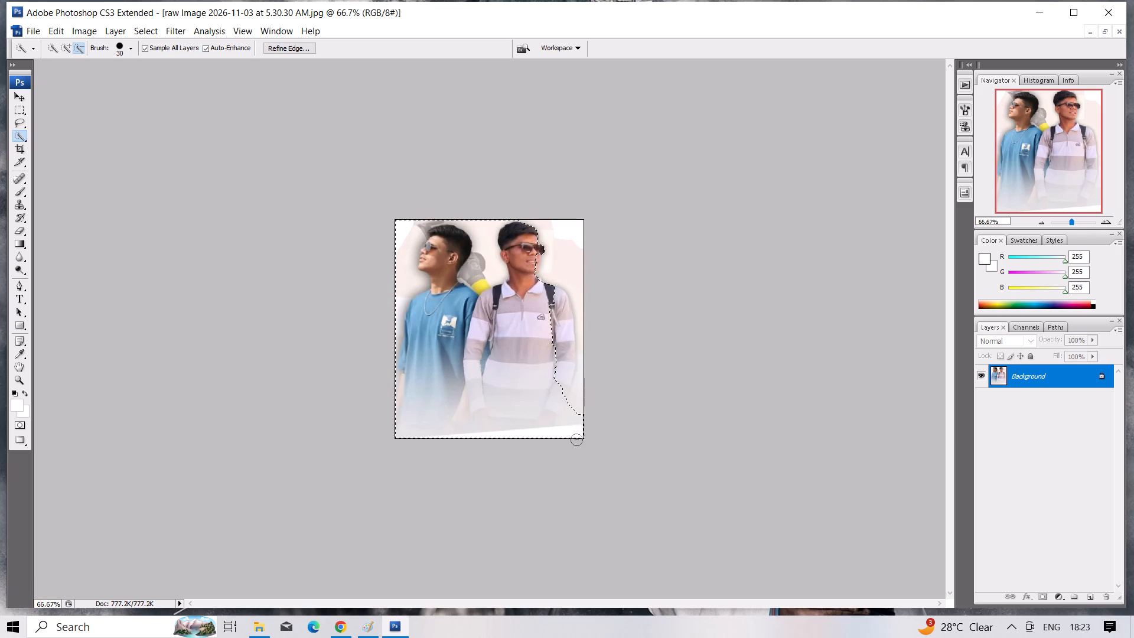
Subtract the white strip along the photo's bottom edge, below both men, from the selection.
click(576, 441)
click(519, 445)
click(510, 440)
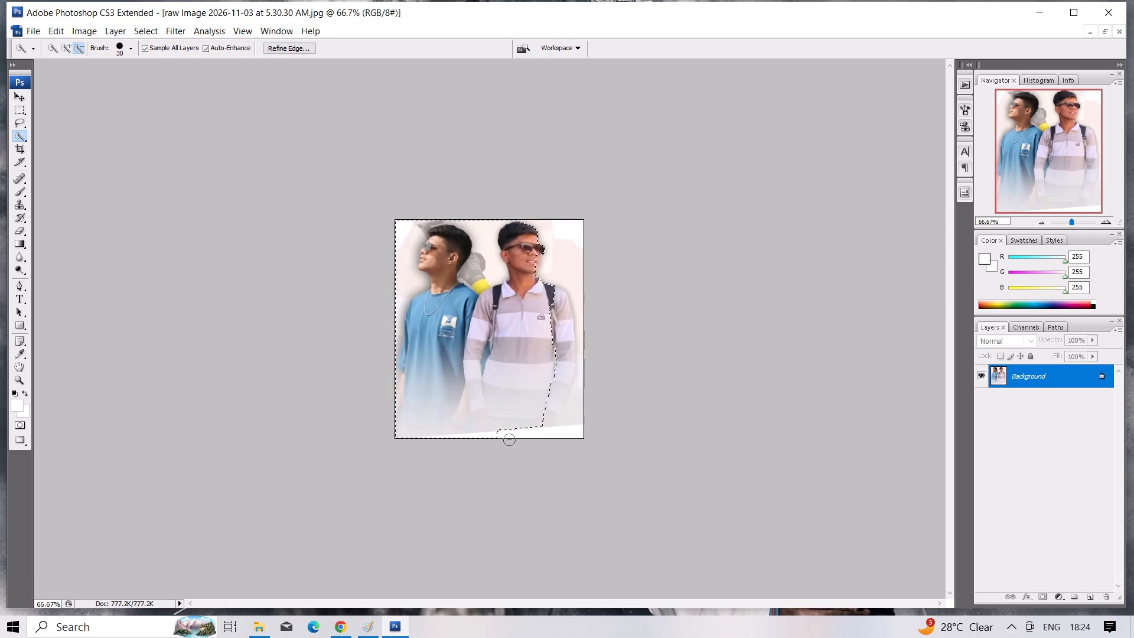
click(490, 441)
click(448, 444)
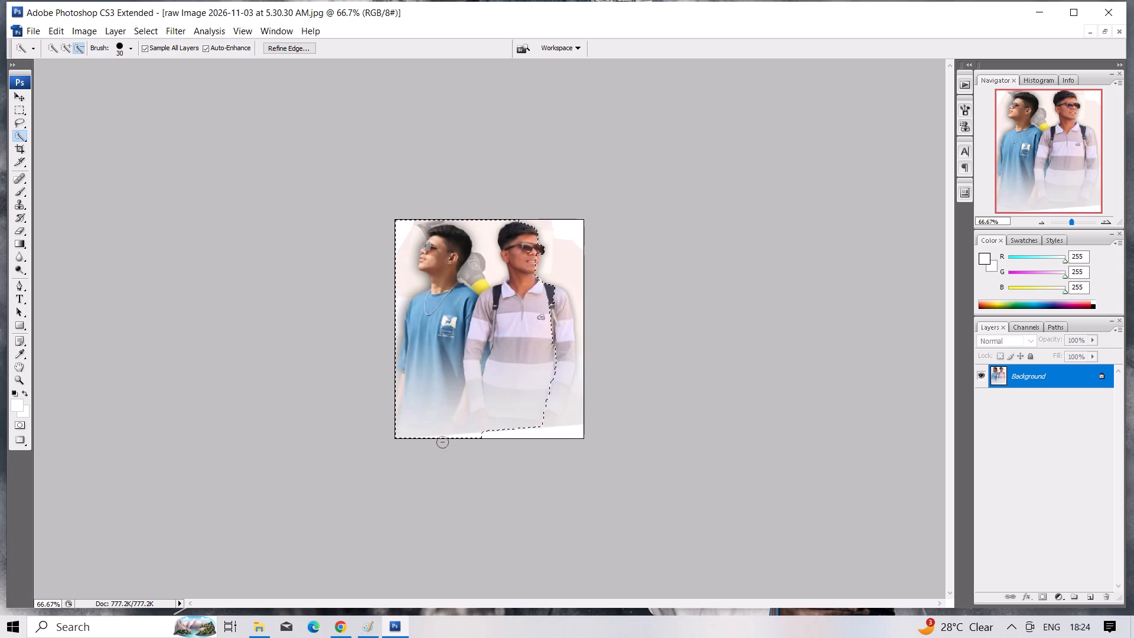
click(436, 437)
click(419, 438)
click(409, 435)
Subtract the background along the blue T-shirt man's outer side from the selection, from his lower sleeve up past his shoulder and face.
click(393, 412)
click(393, 398)
click(393, 233)
click(403, 233)
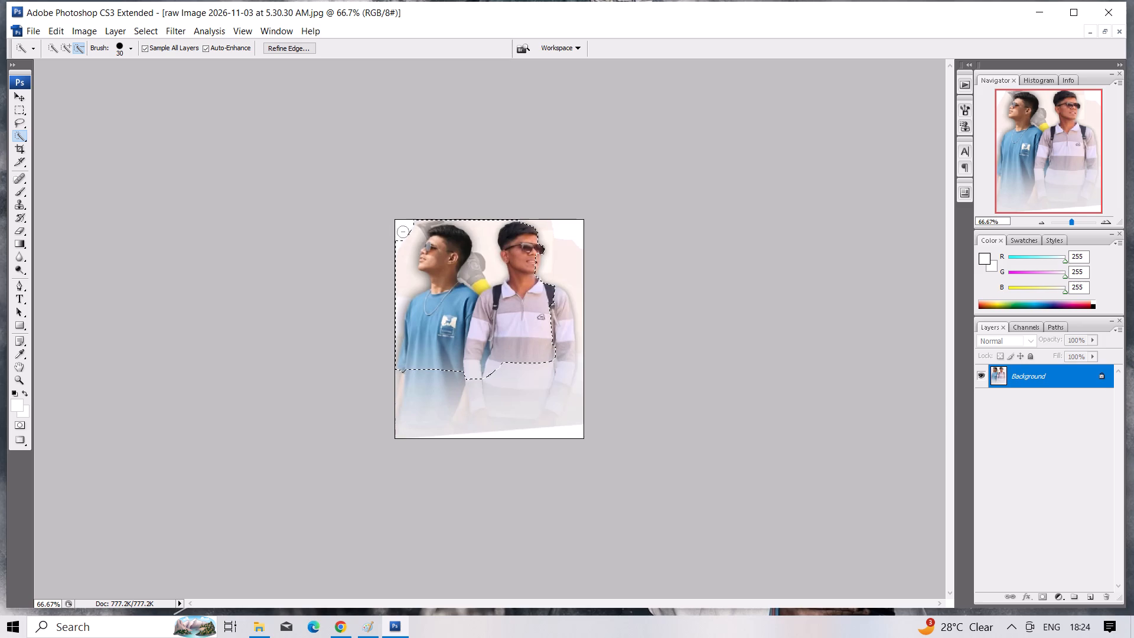
double_click(402, 229)
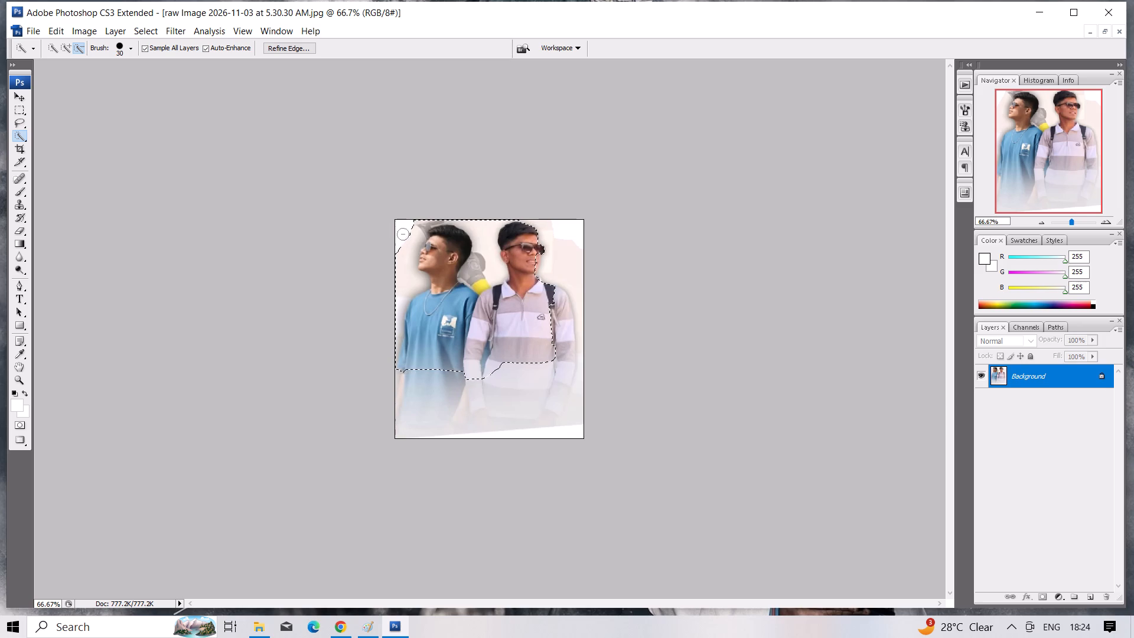
click(400, 246)
click(398, 255)
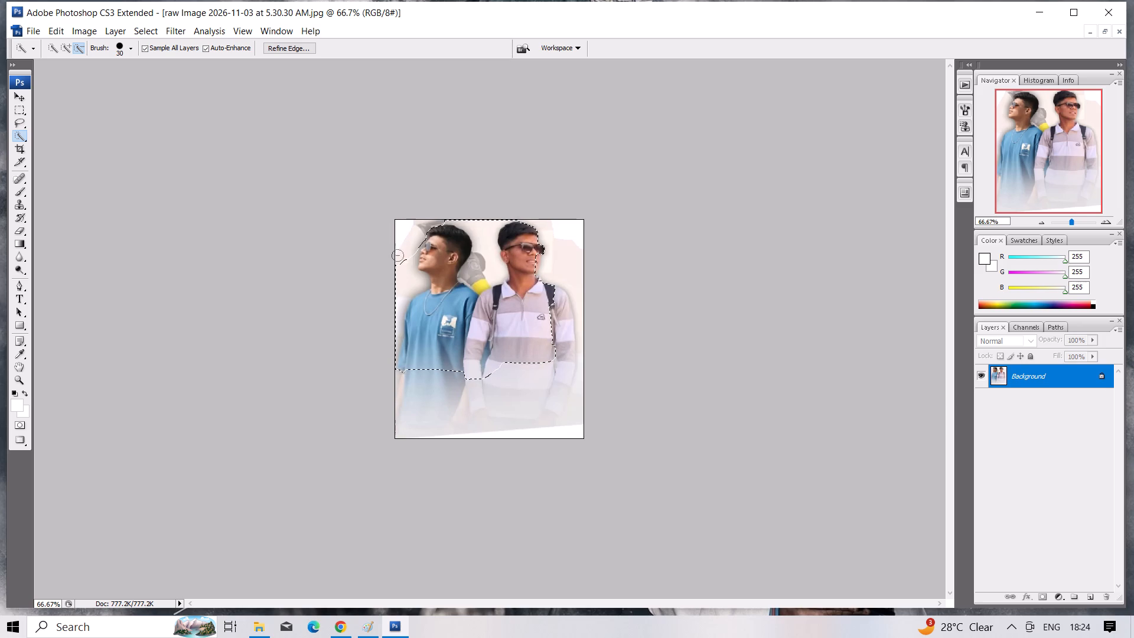
click(402, 268)
click(412, 276)
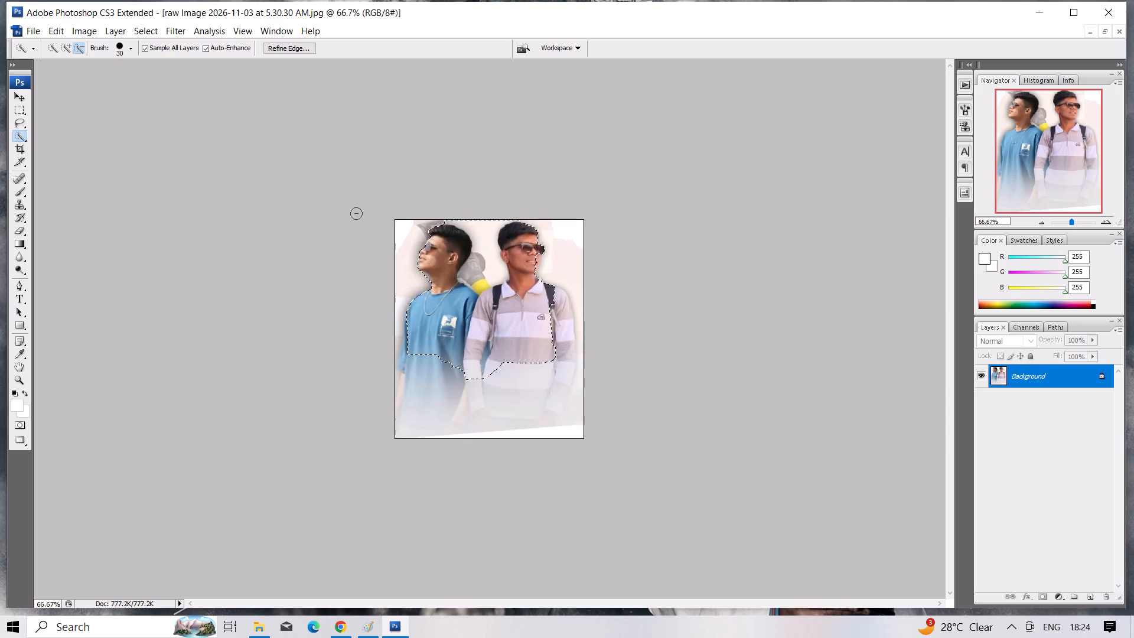
Subtract the background above and between the two men's heads from the selection, including the grey and yellow shape.
click(66, 47)
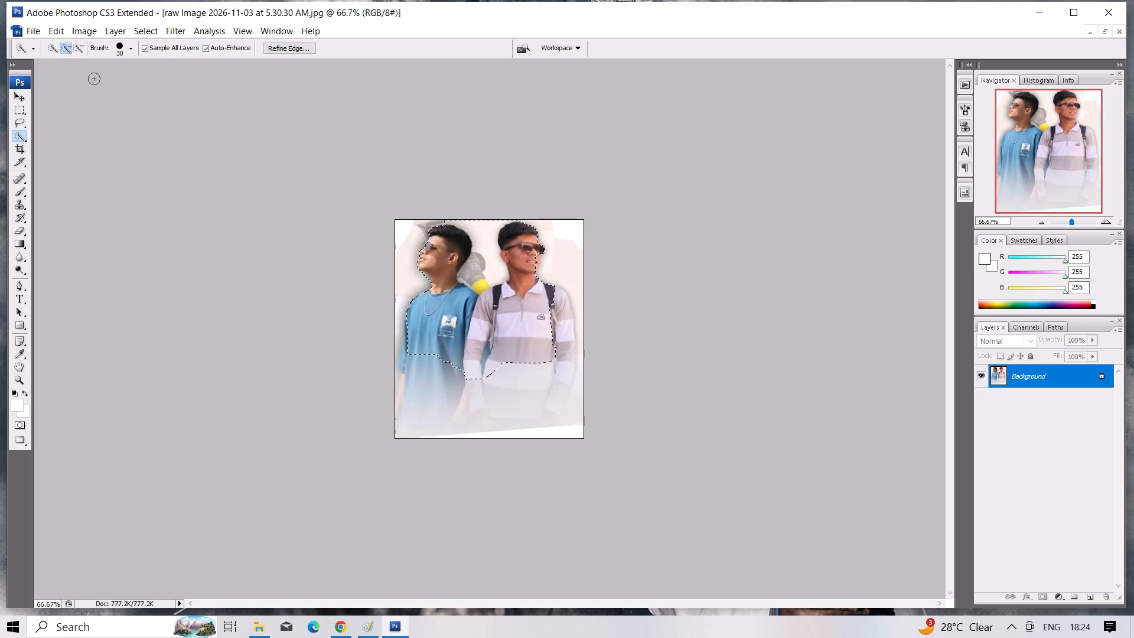
click(80, 44)
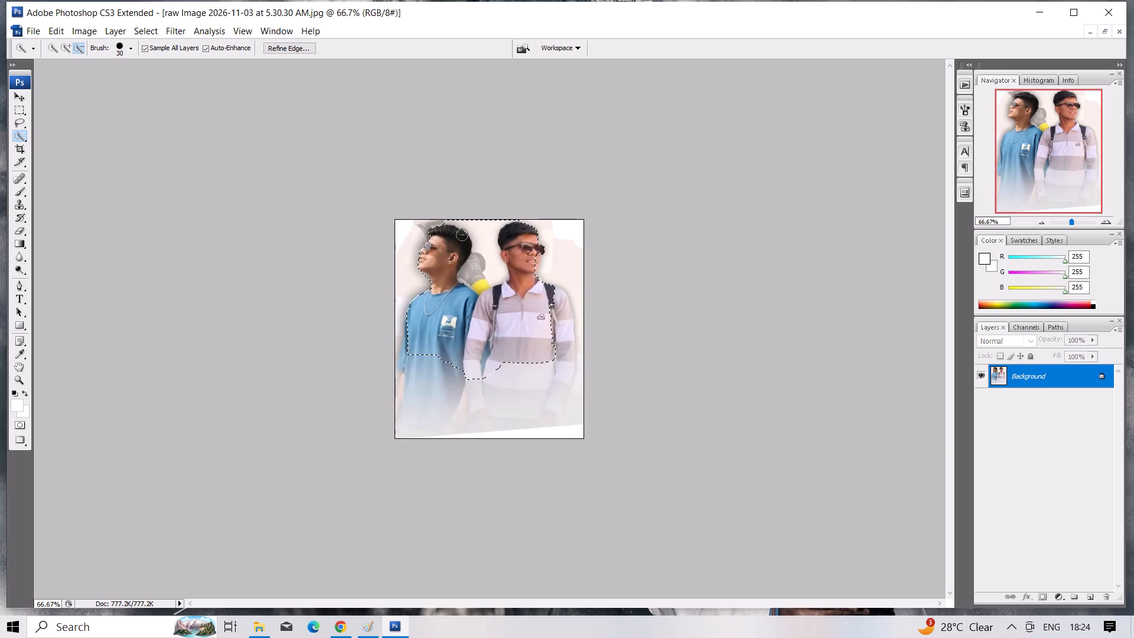
click(481, 232)
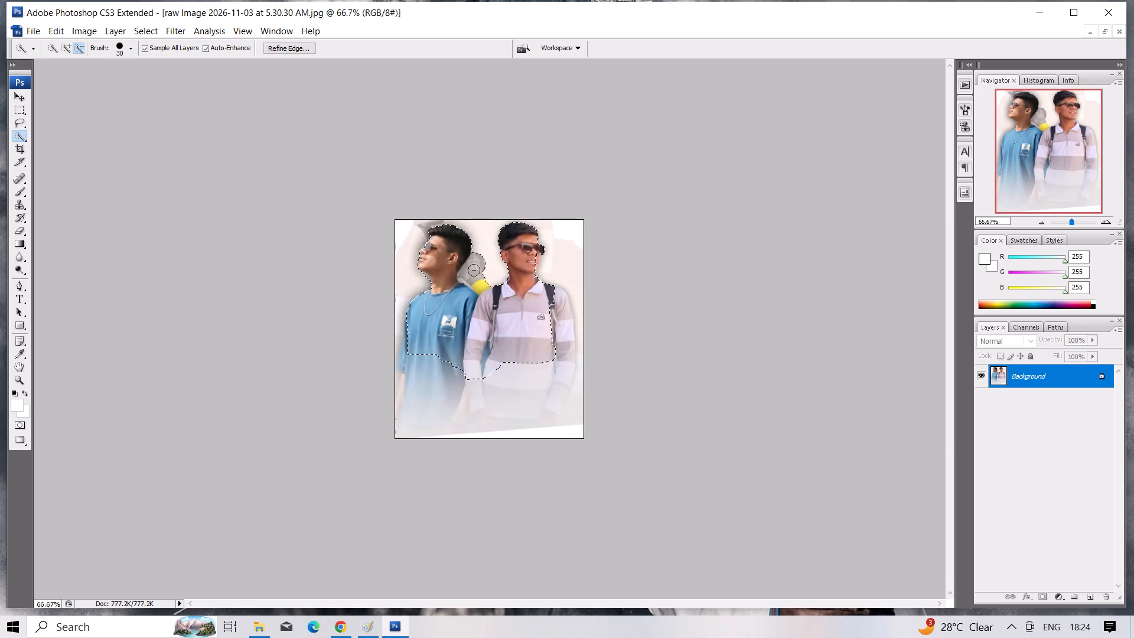
click(475, 269)
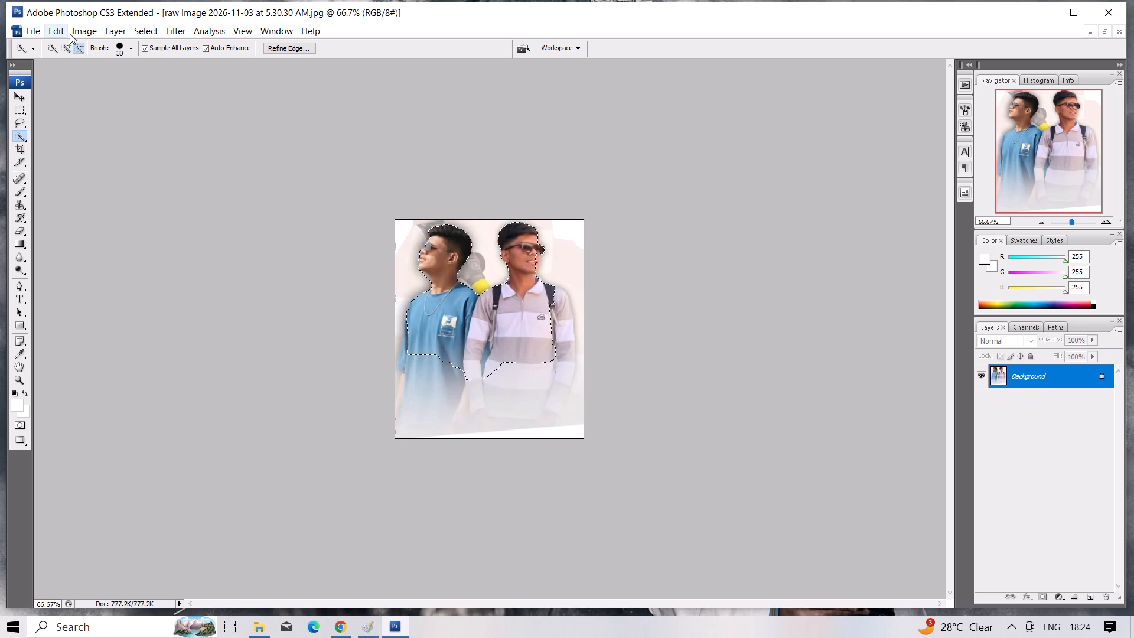
Add the faded lower part of the blue T-shirt and the man's outer arm back to the selection.
click(67, 51)
drag(413, 355, 413, 367)
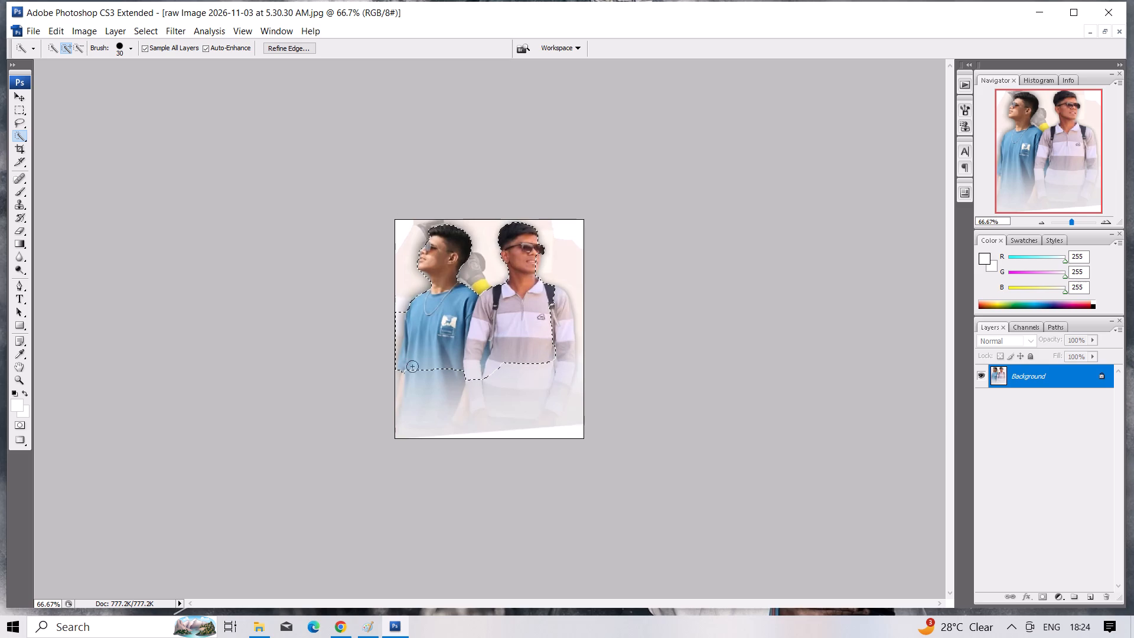
drag(413, 367, 422, 411)
drag(422, 411, 414, 426)
drag(402, 395, 396, 397)
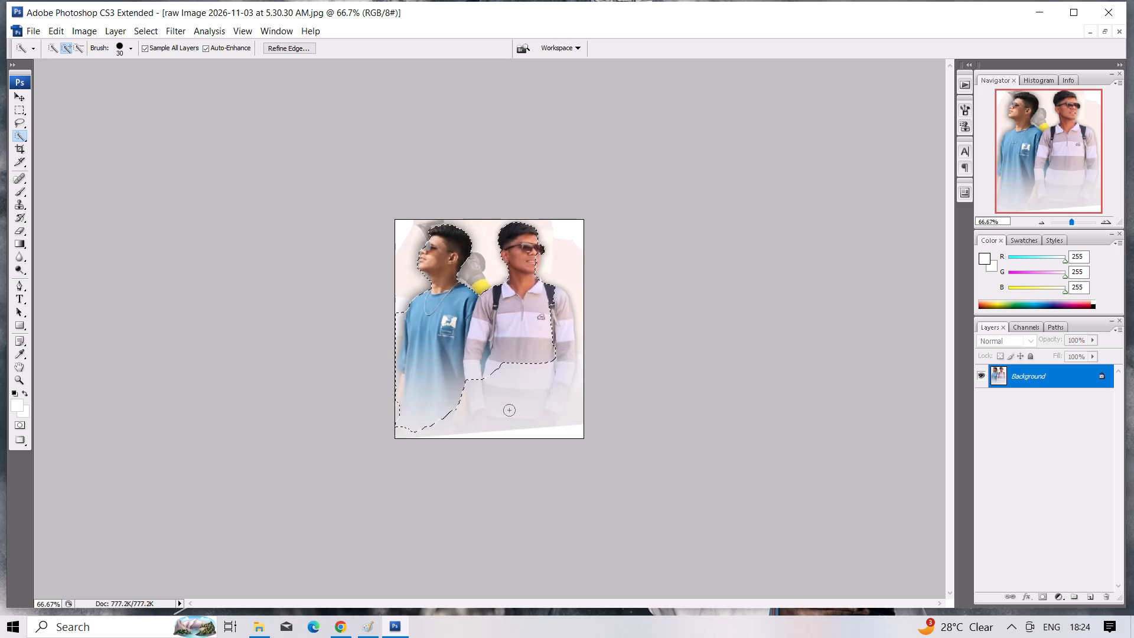
Add the faded lower part of the striped shirt to the selection, from the inner sleeve across to the outer side.
drag(477, 379, 488, 397)
drag(488, 397, 498, 408)
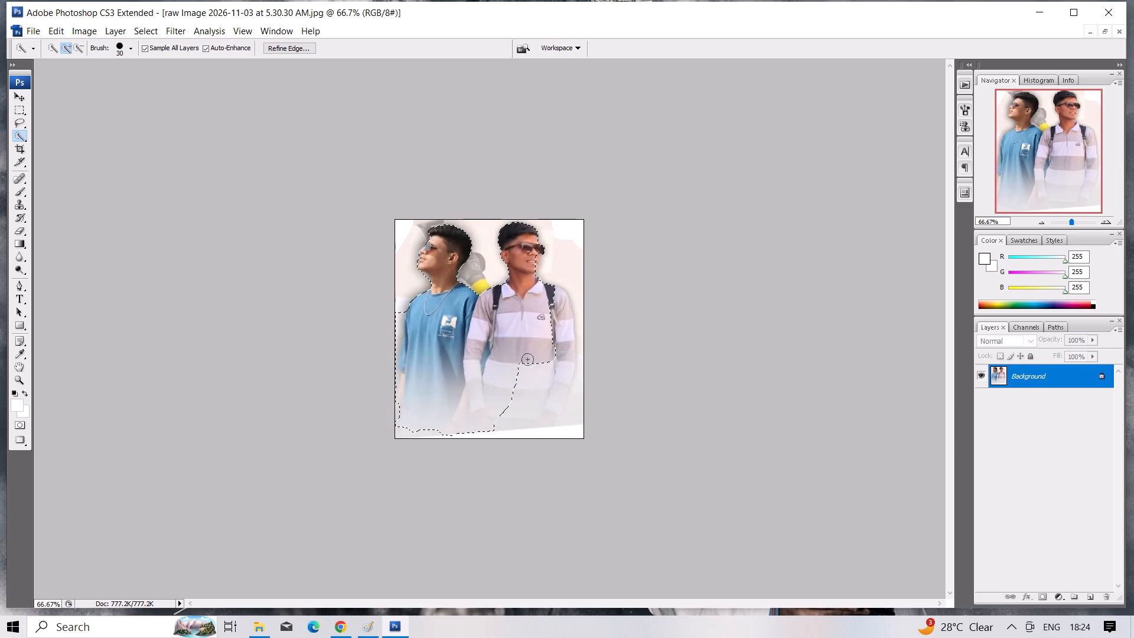
drag(529, 362, 548, 395)
Add the striped-shirt man's outer cheek, shoulder and full outer sleeve down to his hand to the selection.
click(536, 263)
drag(551, 304, 560, 305)
drag(561, 305, 567, 314)
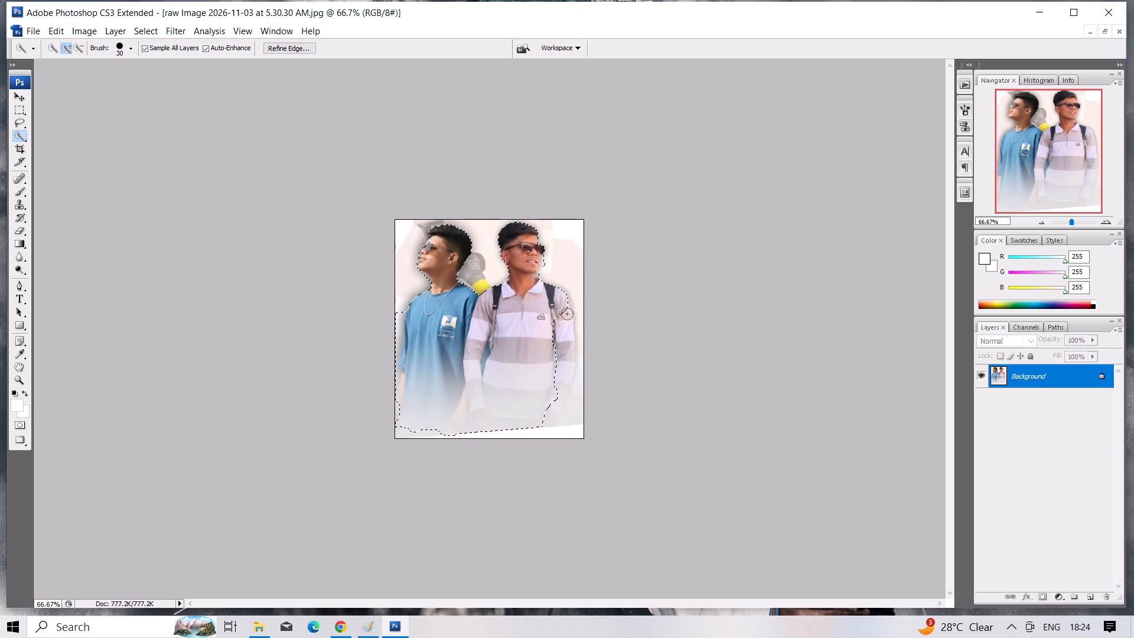
drag(567, 314, 567, 360)
drag(567, 360, 567, 360)
drag(558, 390, 562, 408)
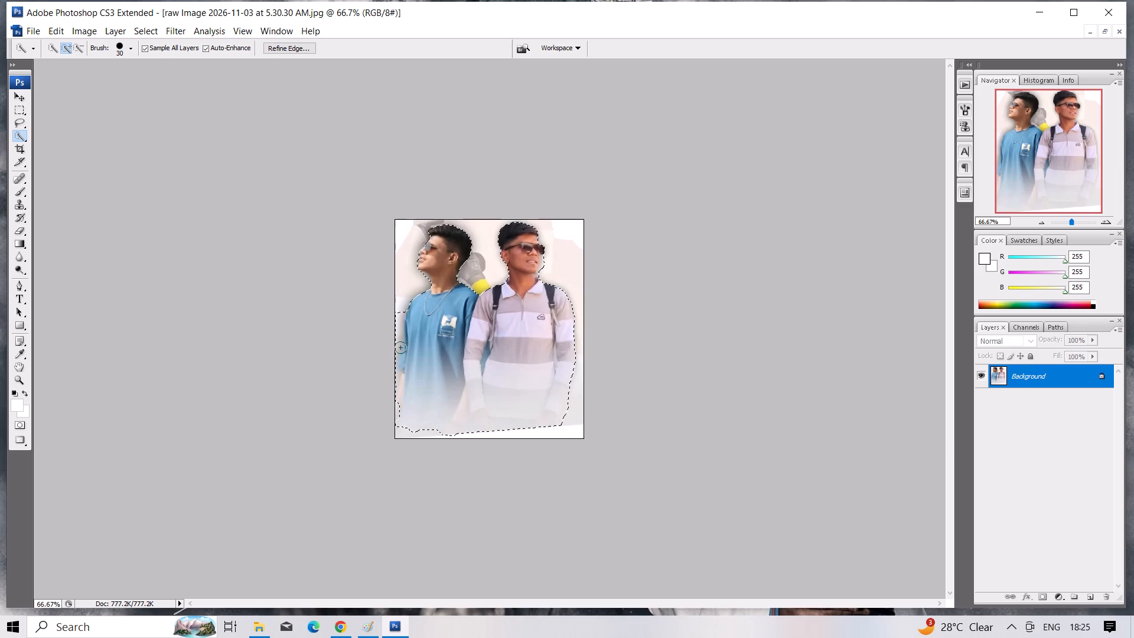
Add the front of the blue T-shirt man's sunglasses to the selection.
click(426, 248)
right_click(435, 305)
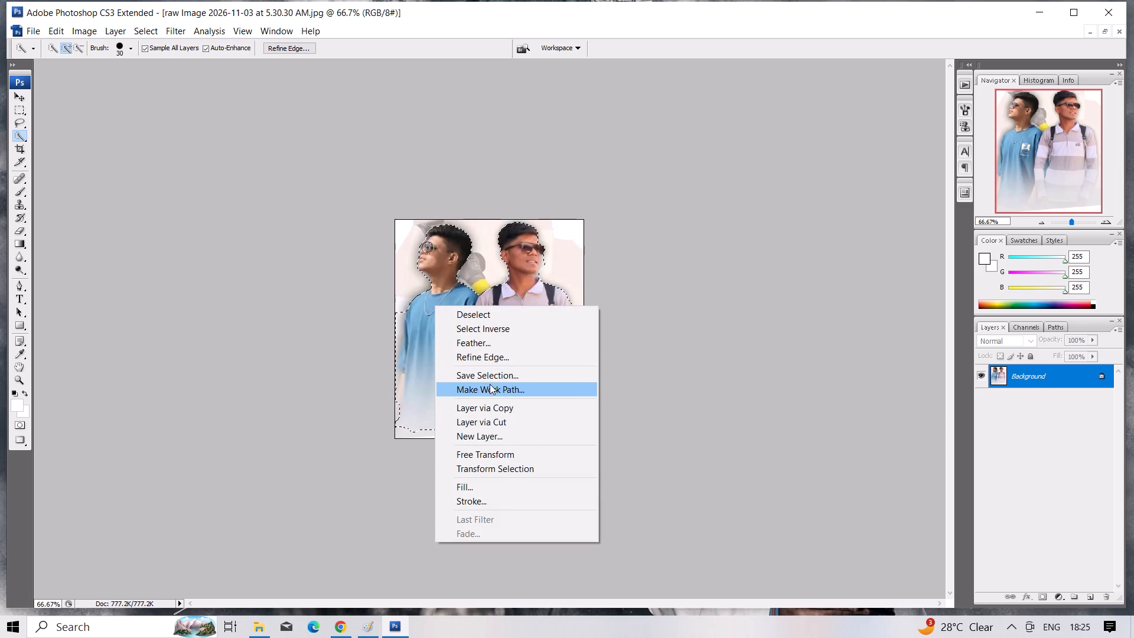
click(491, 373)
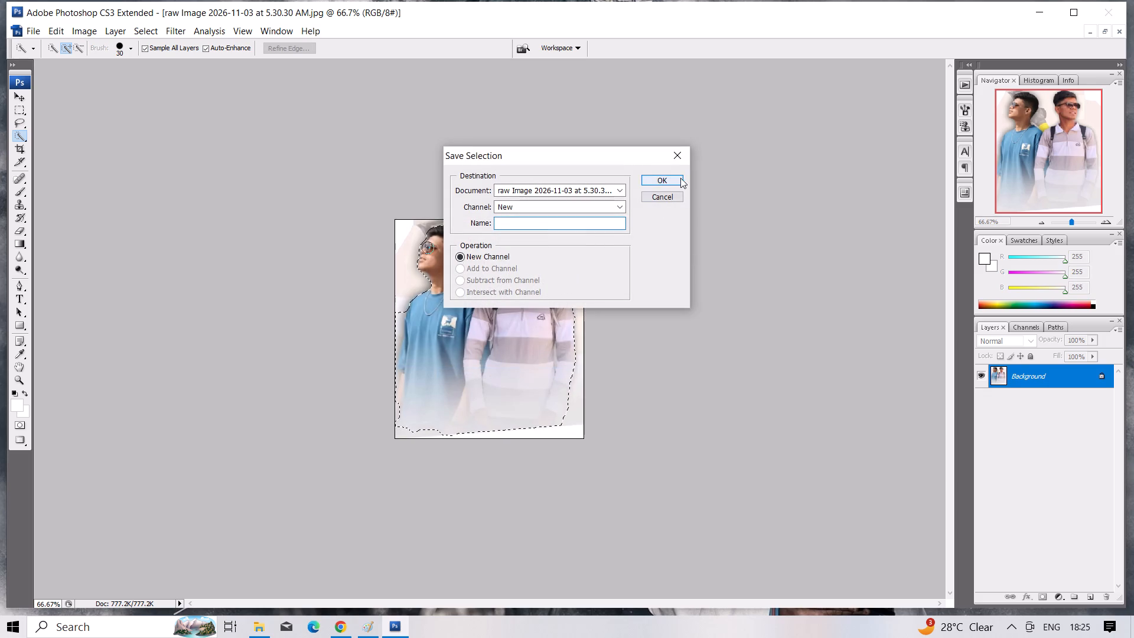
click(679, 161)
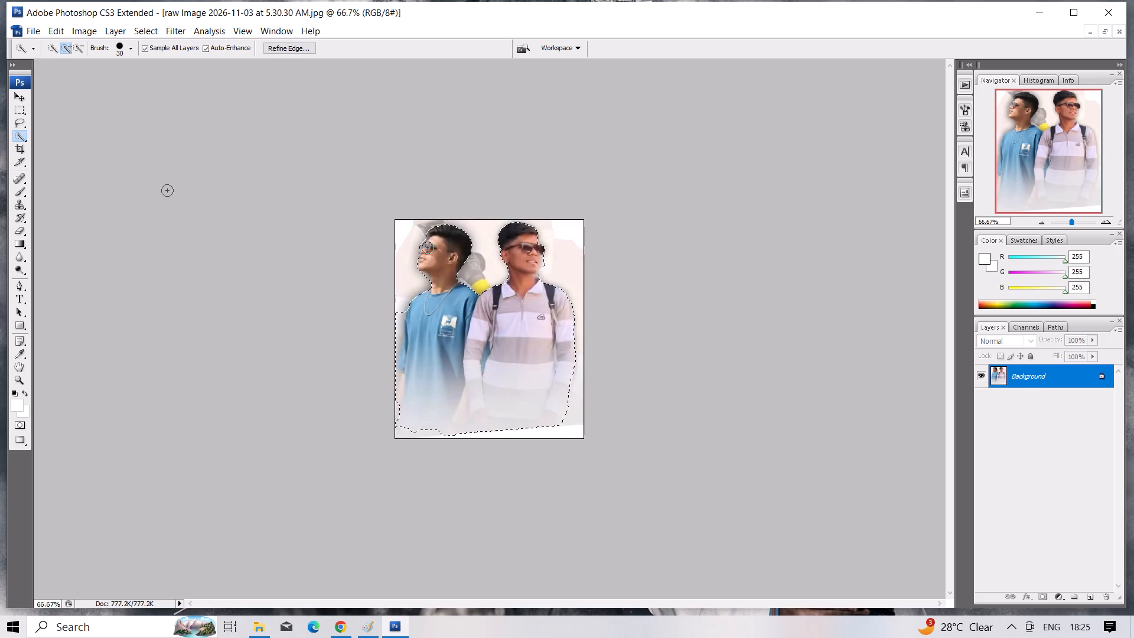
Copy the selected two men onto a new layer with Layer via Copy.
right_click(510, 339)
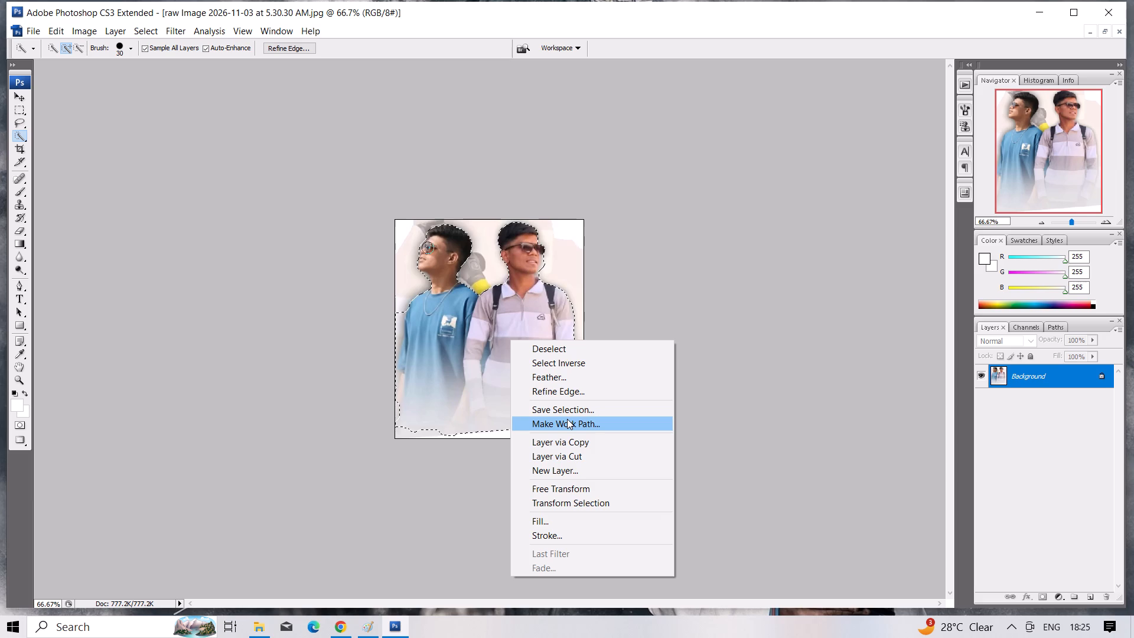
click(567, 438)
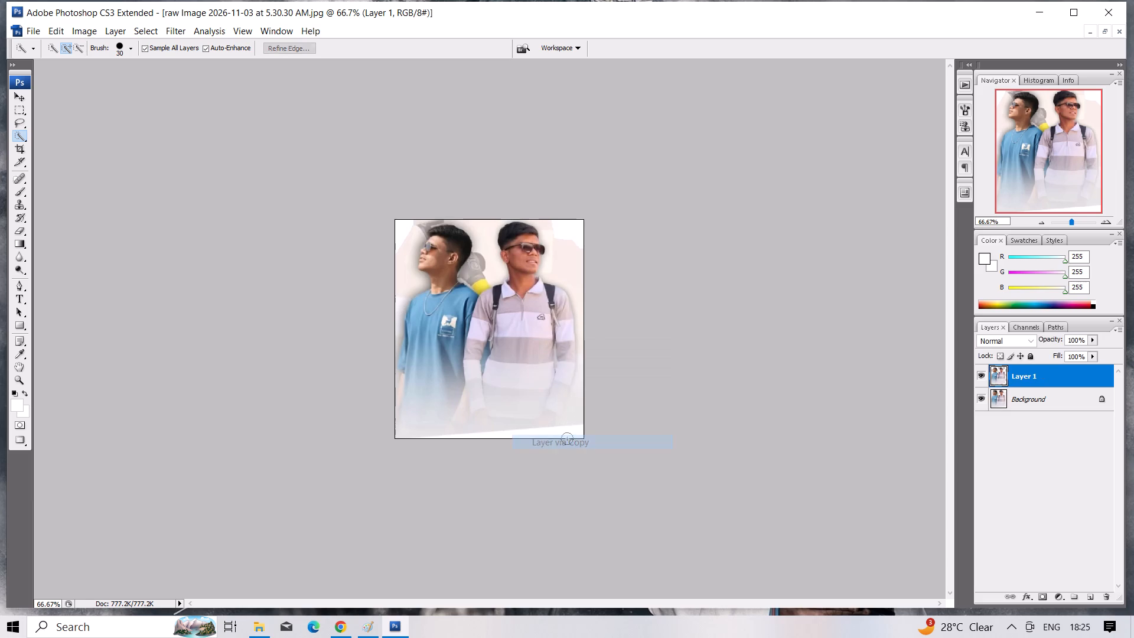
Convert the layer holding the copied men to a smart object, with the Lasso tool active.
click(19, 122)
right_click(438, 307)
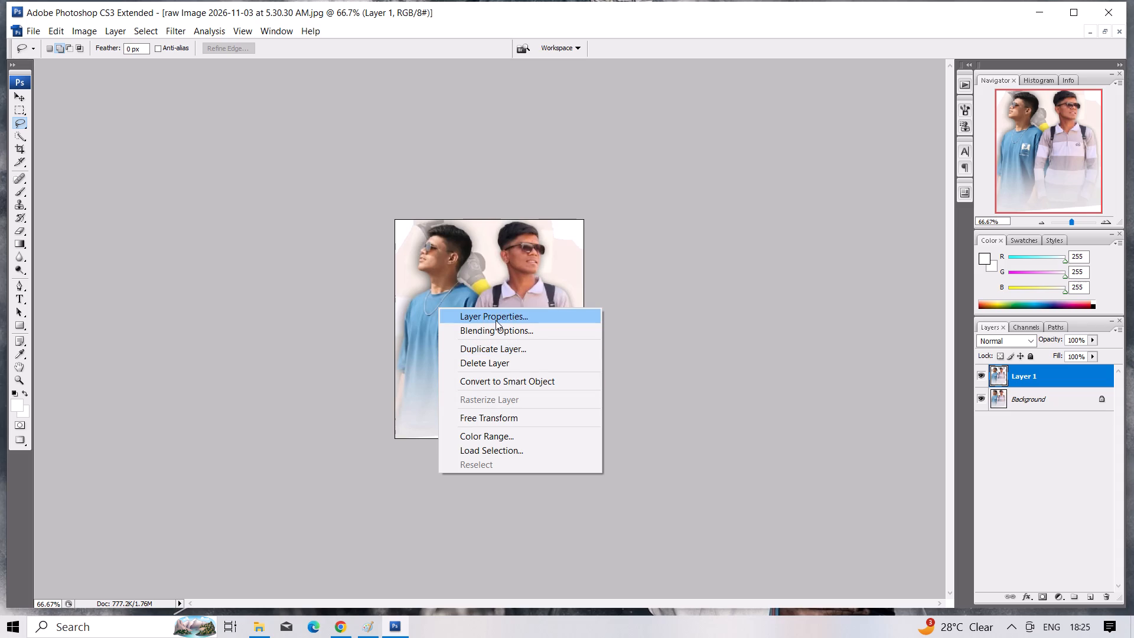
click(485, 379)
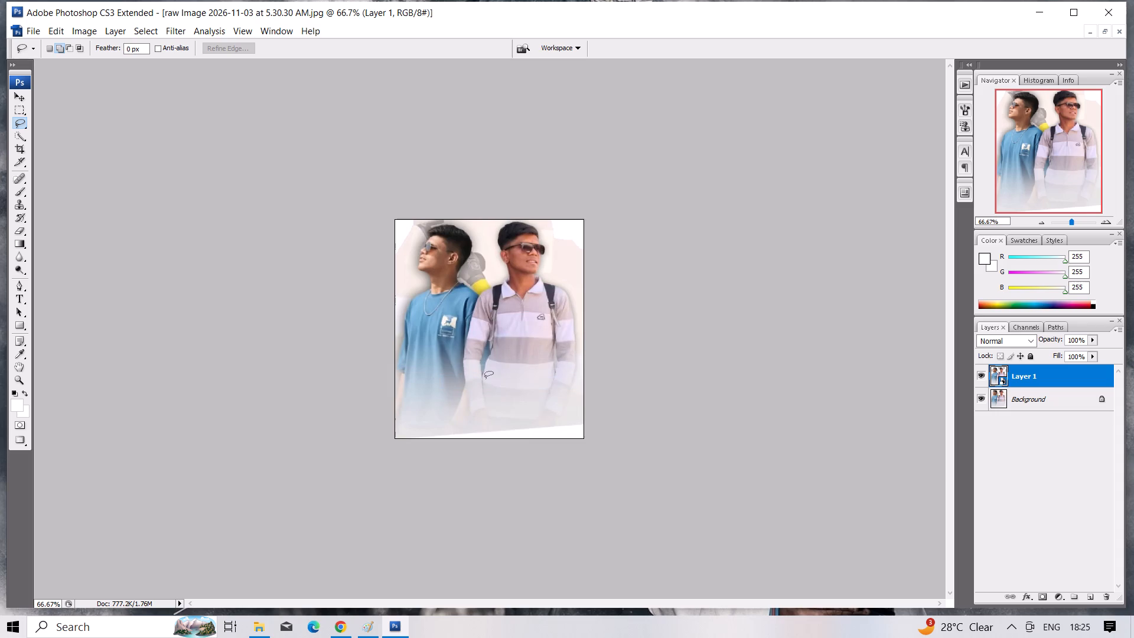
Return to the Quick Selection tool and duplicate the men's smart object layer with New Smart Object via Copy.
right_click(485, 379)
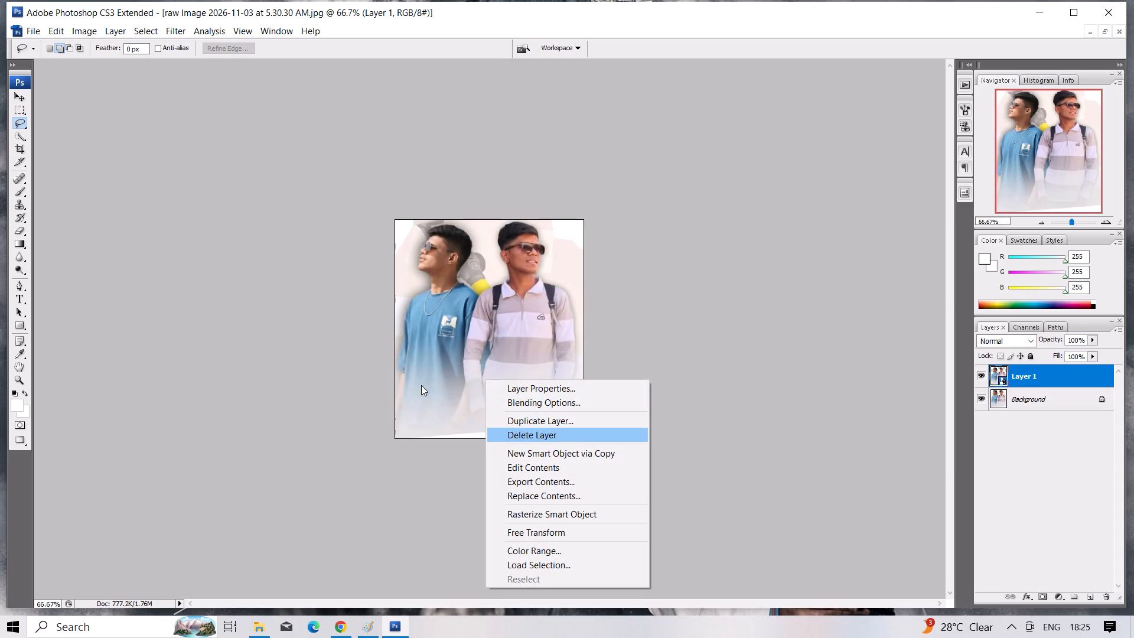
click(21, 138)
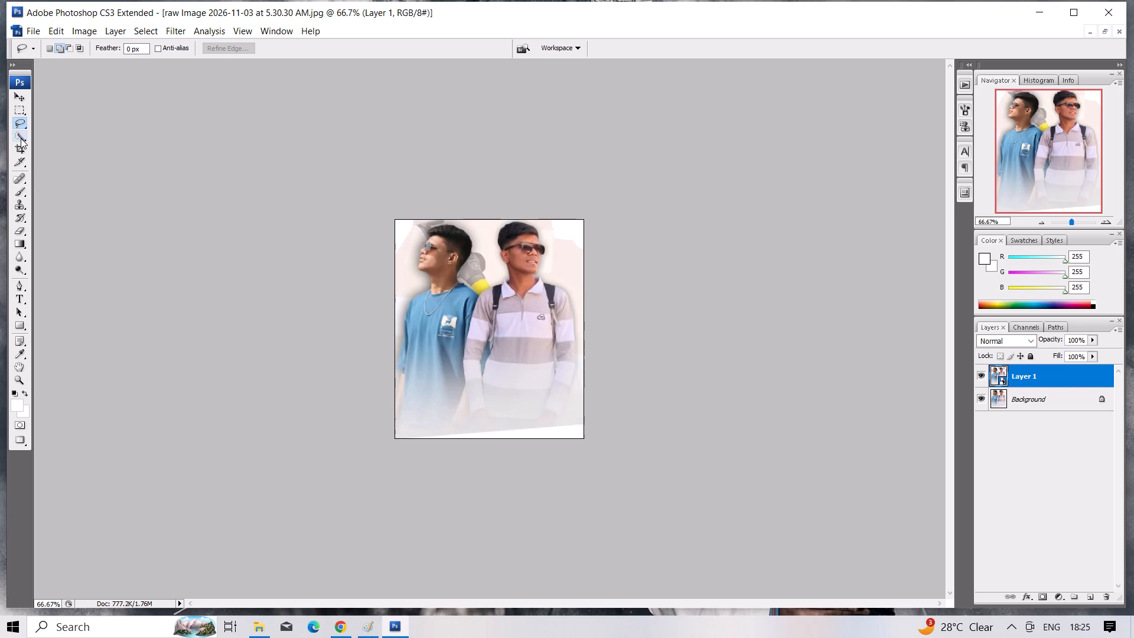
click(21, 138)
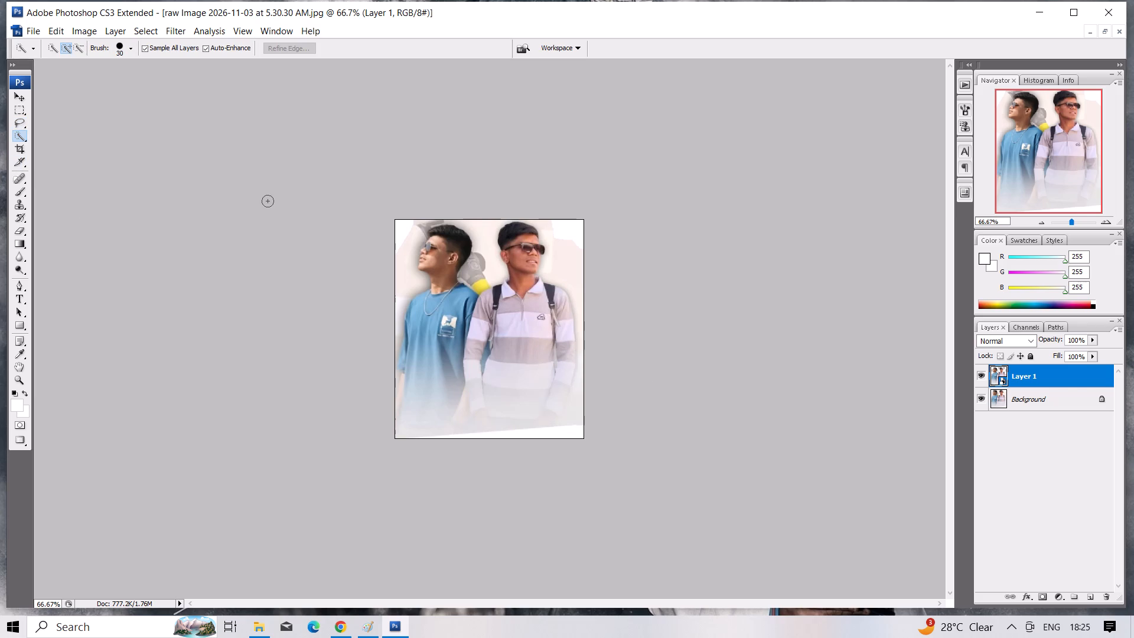
right_click(440, 305)
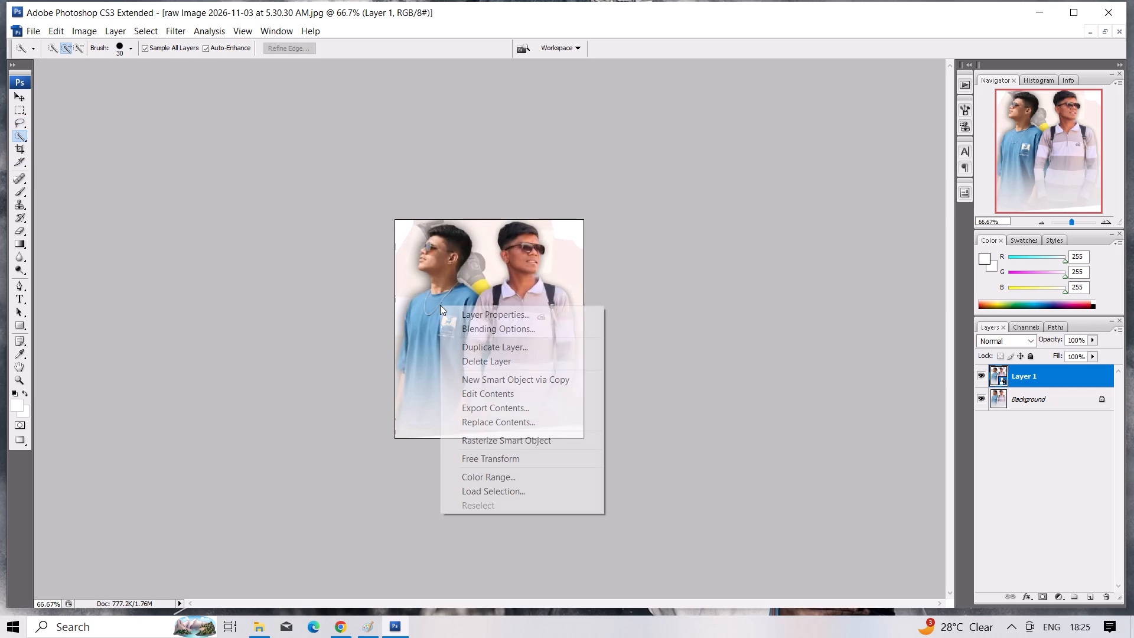
double_click(526, 381)
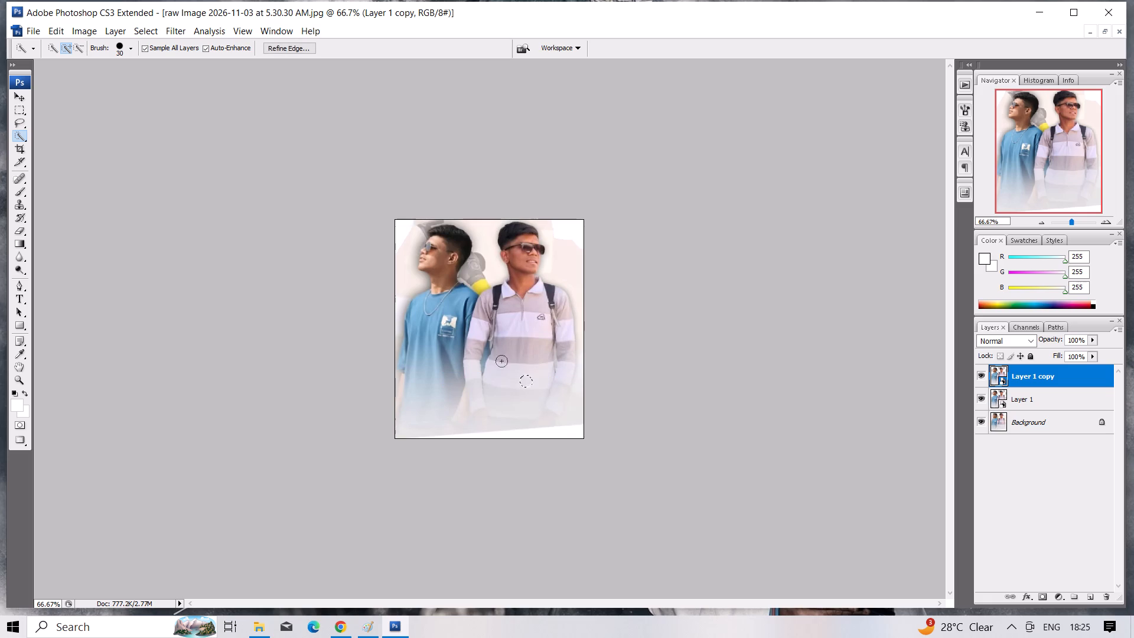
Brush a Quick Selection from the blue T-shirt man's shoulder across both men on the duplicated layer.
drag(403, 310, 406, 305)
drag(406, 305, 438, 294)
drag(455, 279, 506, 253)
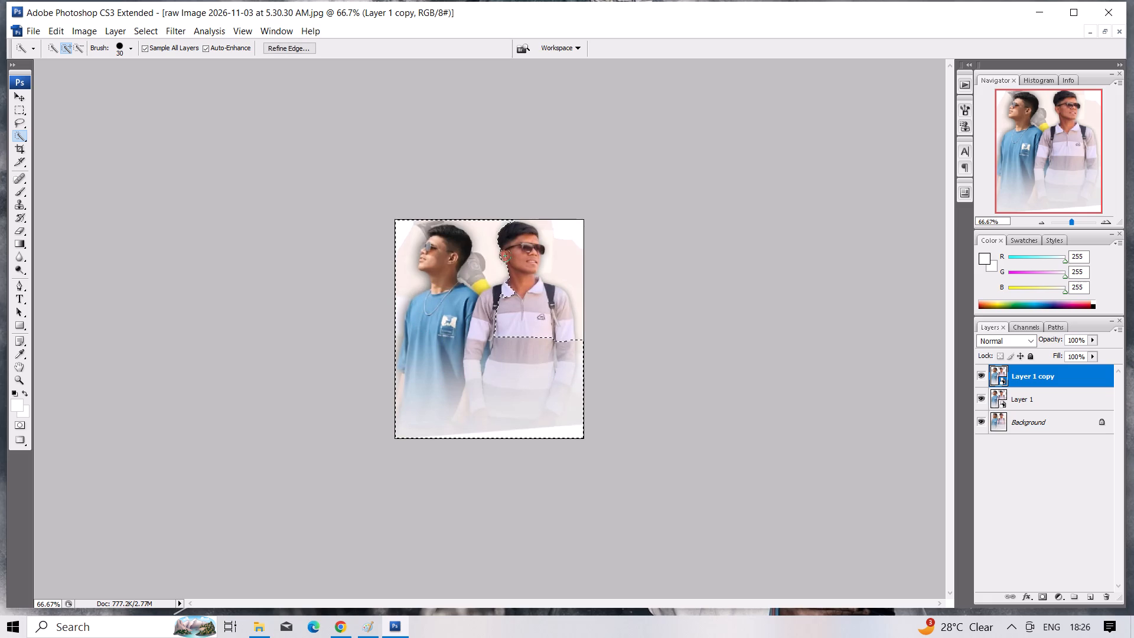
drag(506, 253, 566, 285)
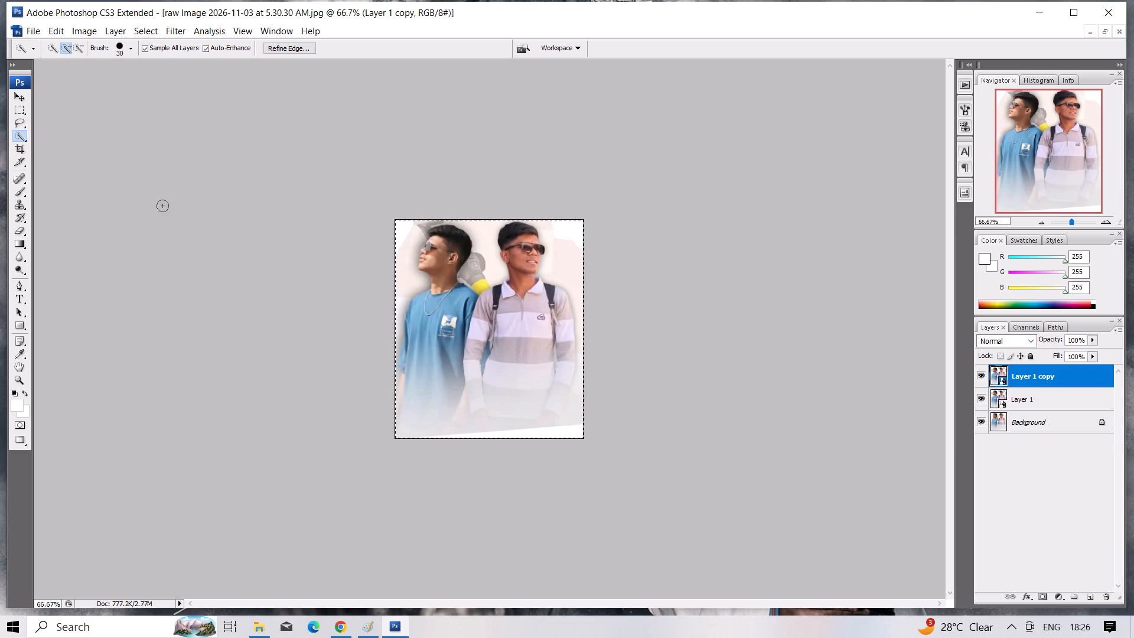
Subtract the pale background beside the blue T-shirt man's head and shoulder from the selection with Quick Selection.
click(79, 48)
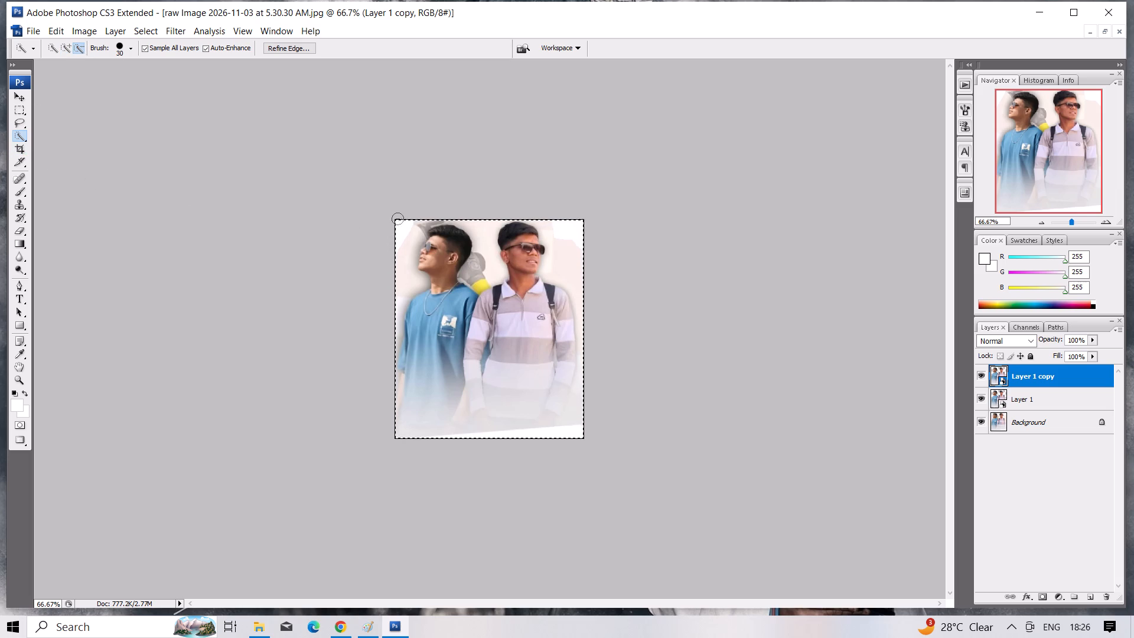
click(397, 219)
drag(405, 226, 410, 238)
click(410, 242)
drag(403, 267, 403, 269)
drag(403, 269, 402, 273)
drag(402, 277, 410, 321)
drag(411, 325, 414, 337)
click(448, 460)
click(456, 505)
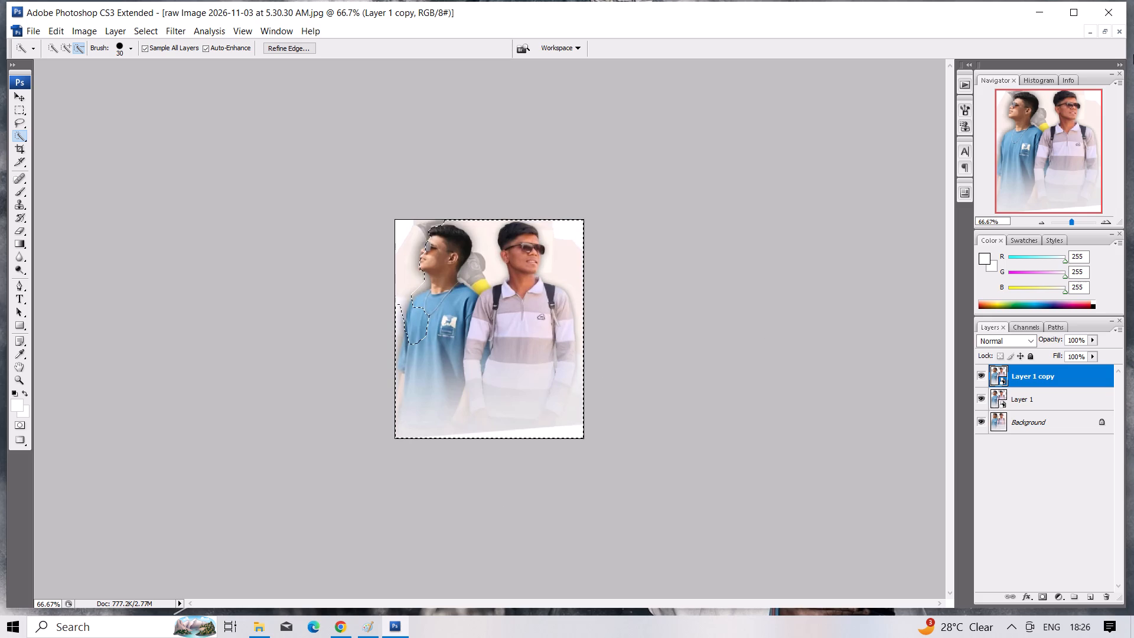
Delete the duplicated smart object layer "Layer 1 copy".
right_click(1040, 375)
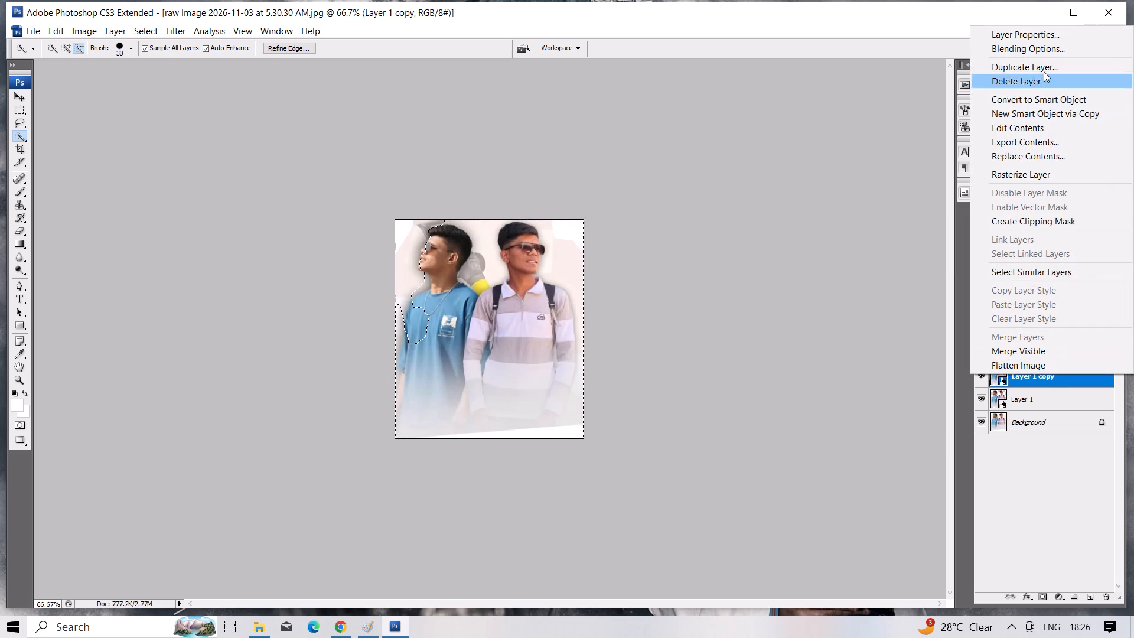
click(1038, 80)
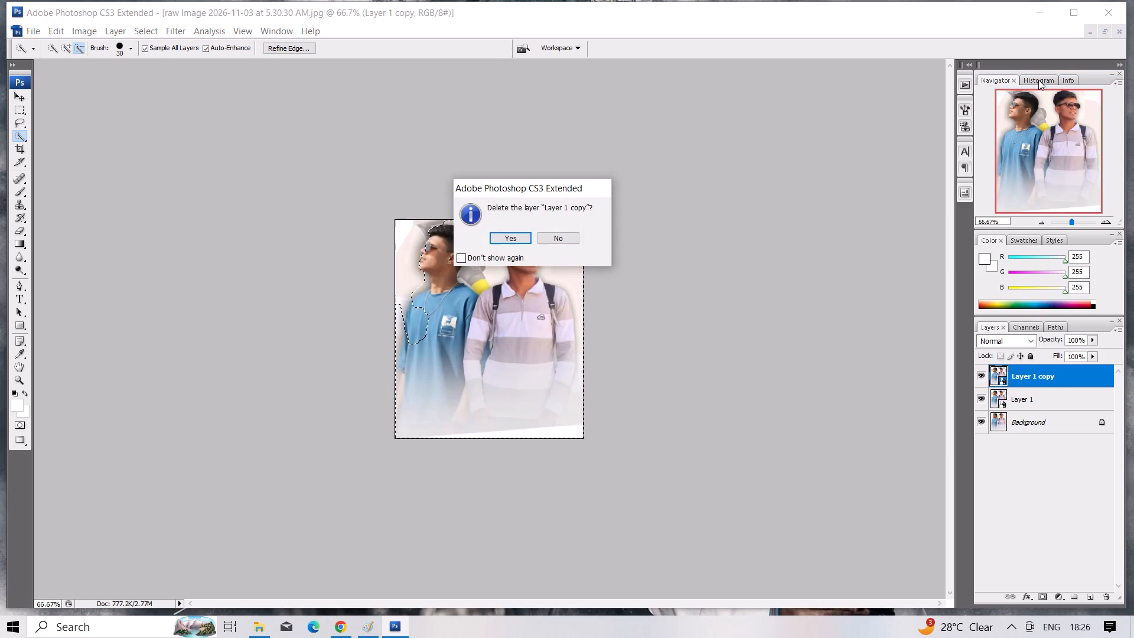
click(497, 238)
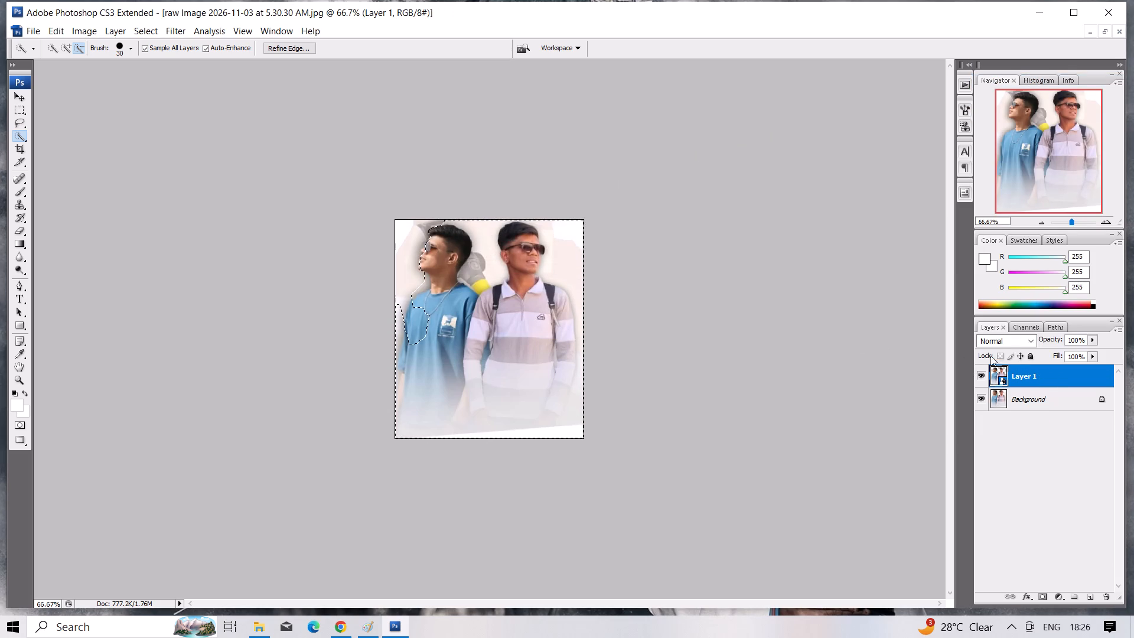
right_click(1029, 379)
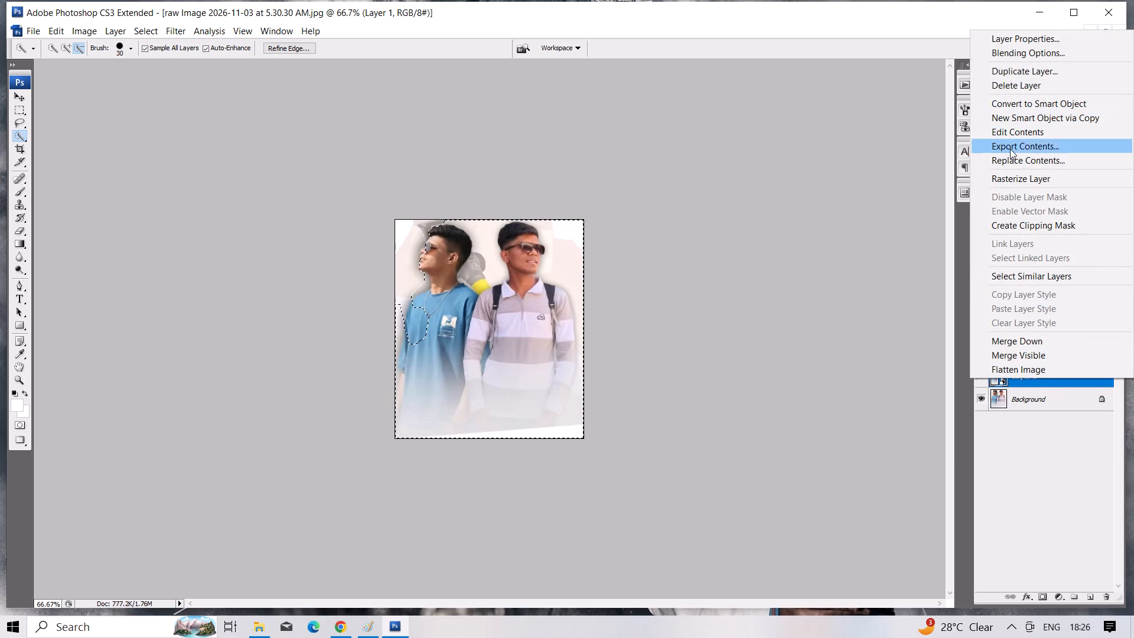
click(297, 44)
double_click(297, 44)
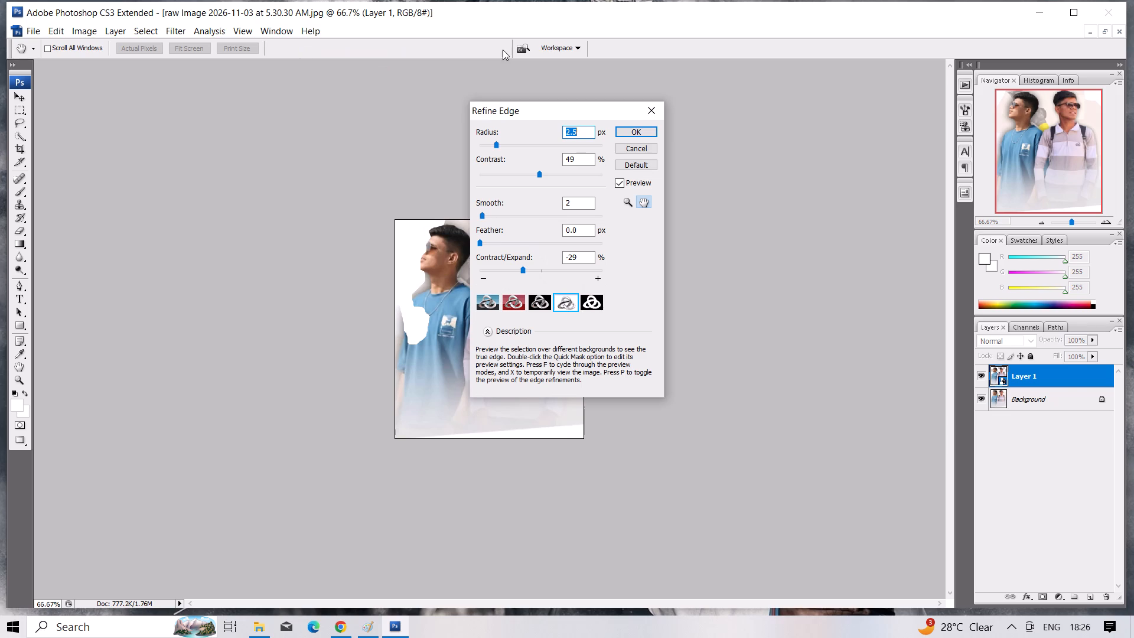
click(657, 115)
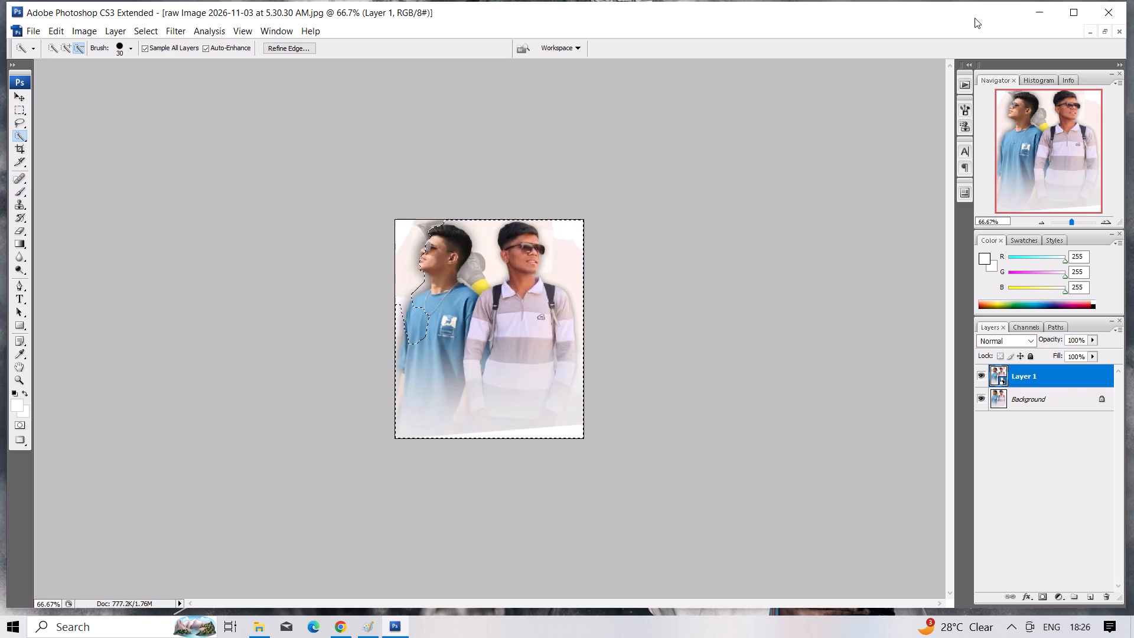
Close the "raw Image 2026-11-03 at 5.30.30 AM.jpg" document without saving its changes.
double_click(1125, 6)
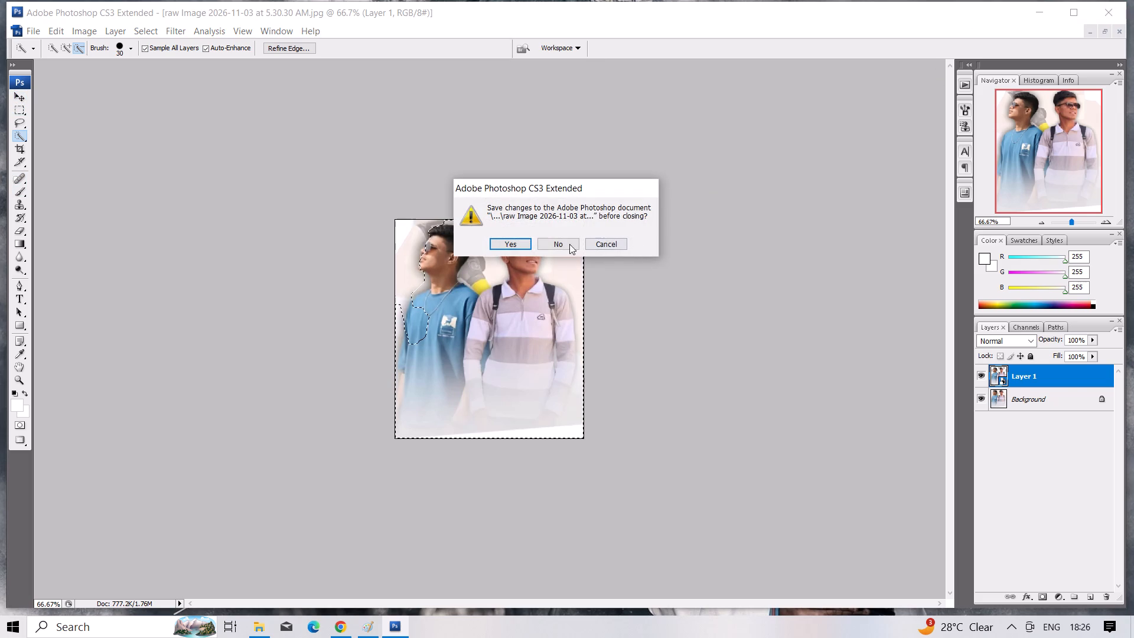
click(557, 244)
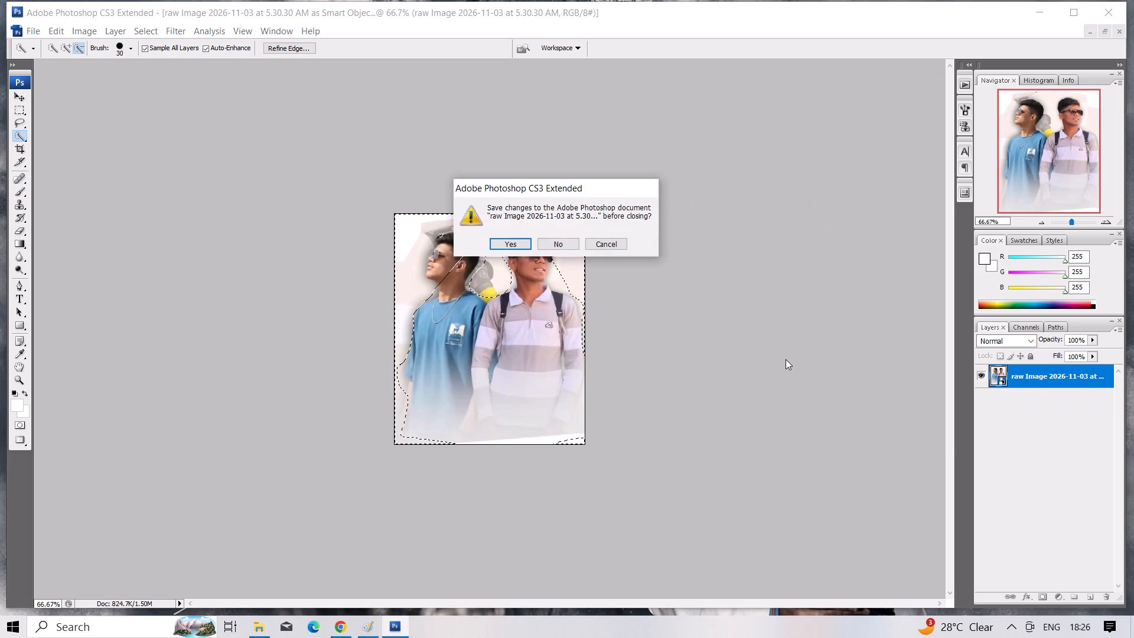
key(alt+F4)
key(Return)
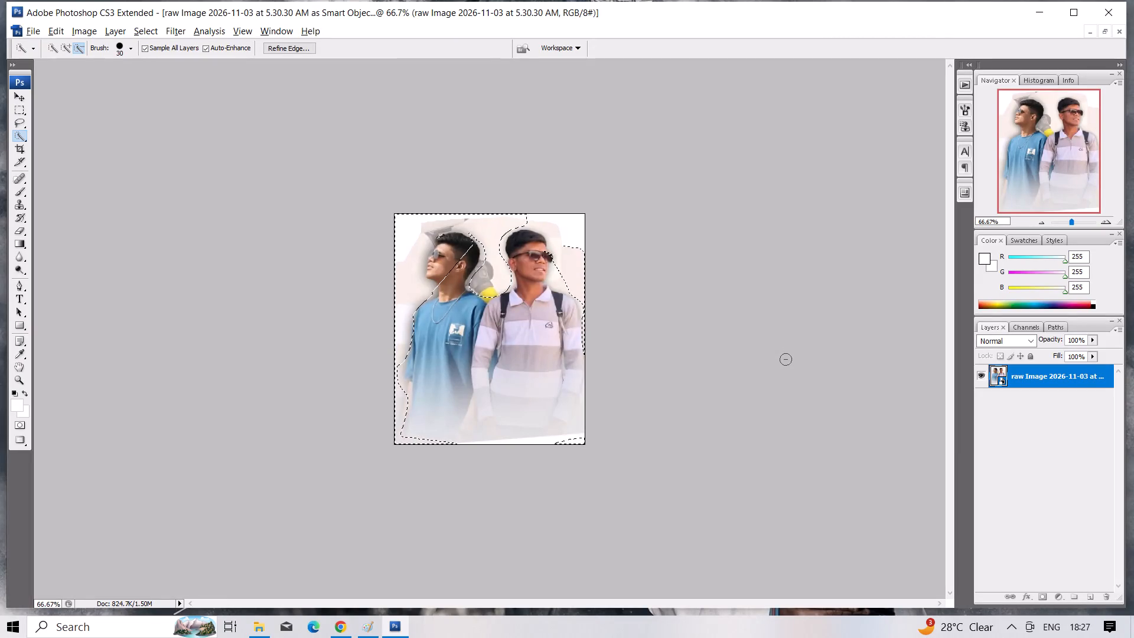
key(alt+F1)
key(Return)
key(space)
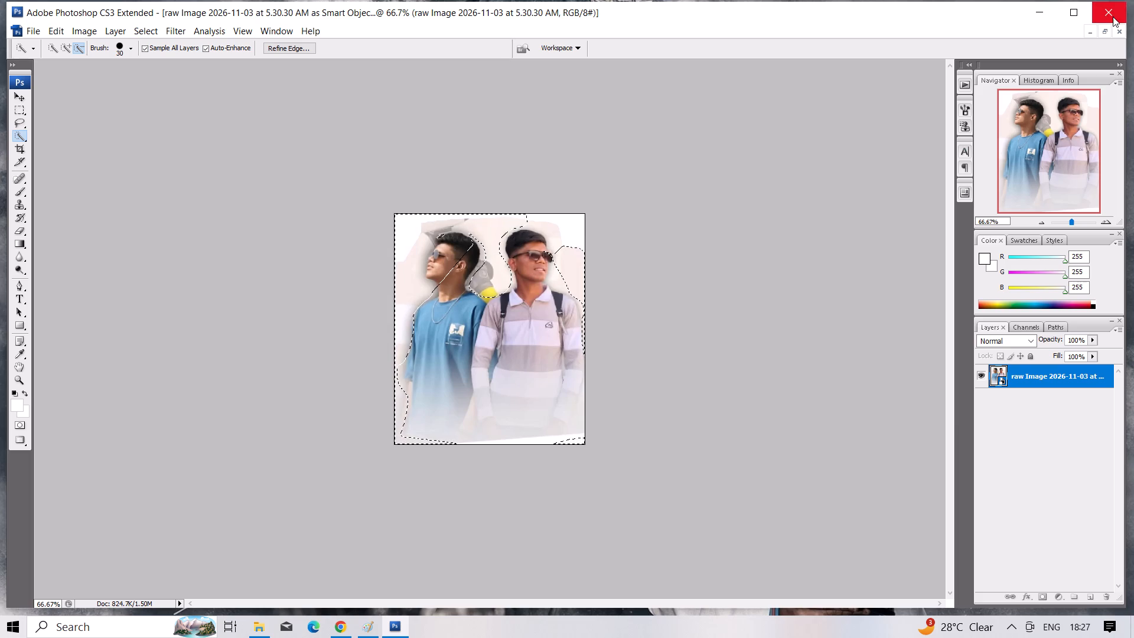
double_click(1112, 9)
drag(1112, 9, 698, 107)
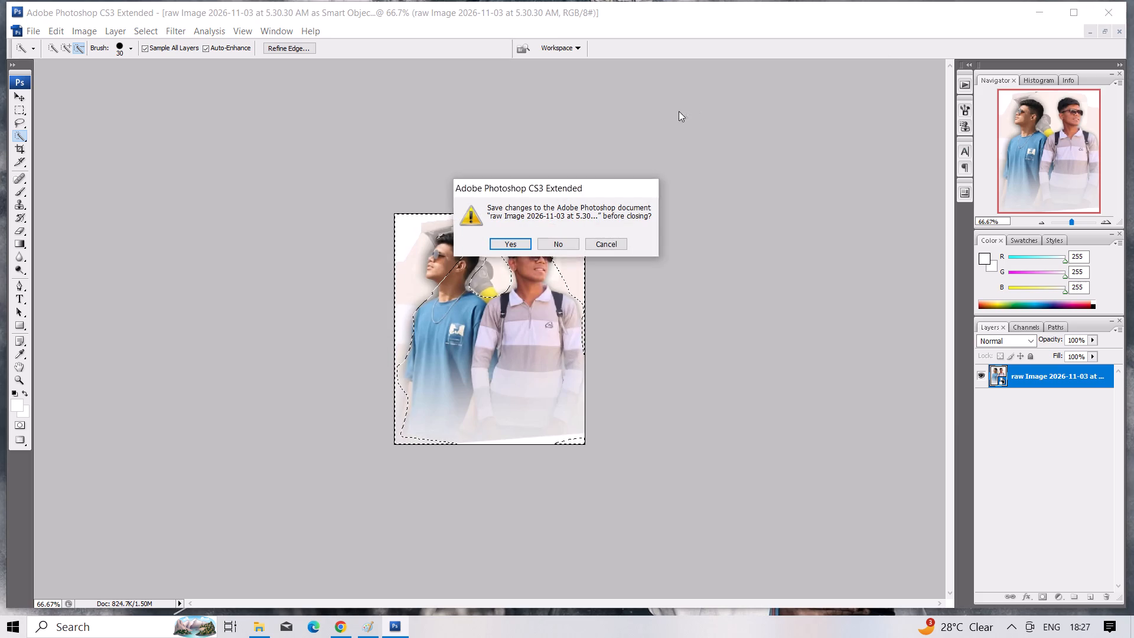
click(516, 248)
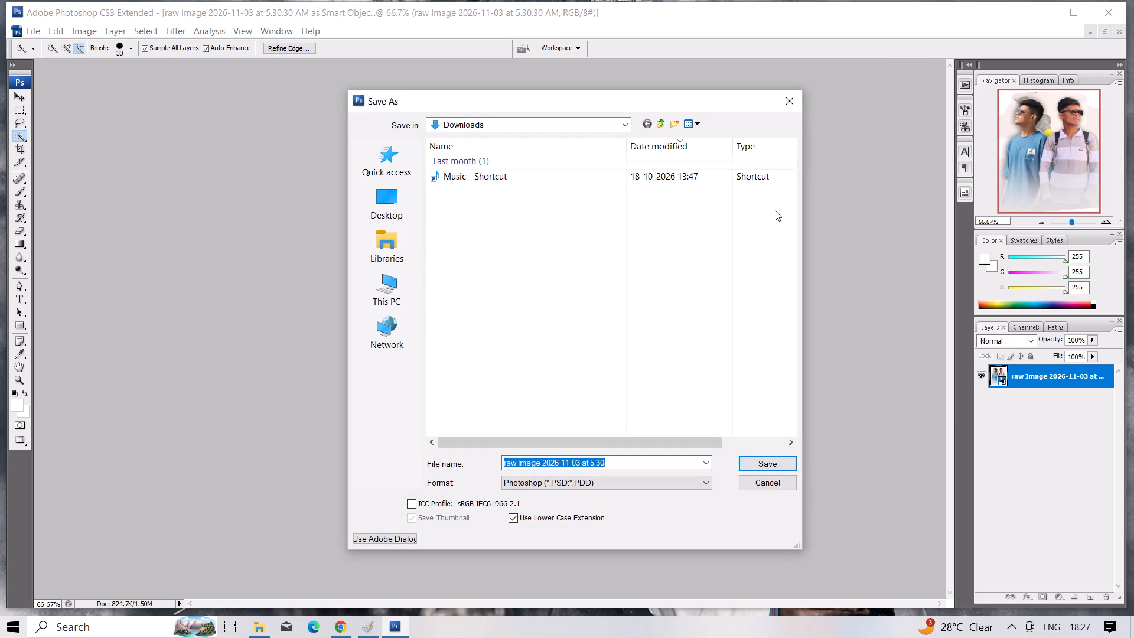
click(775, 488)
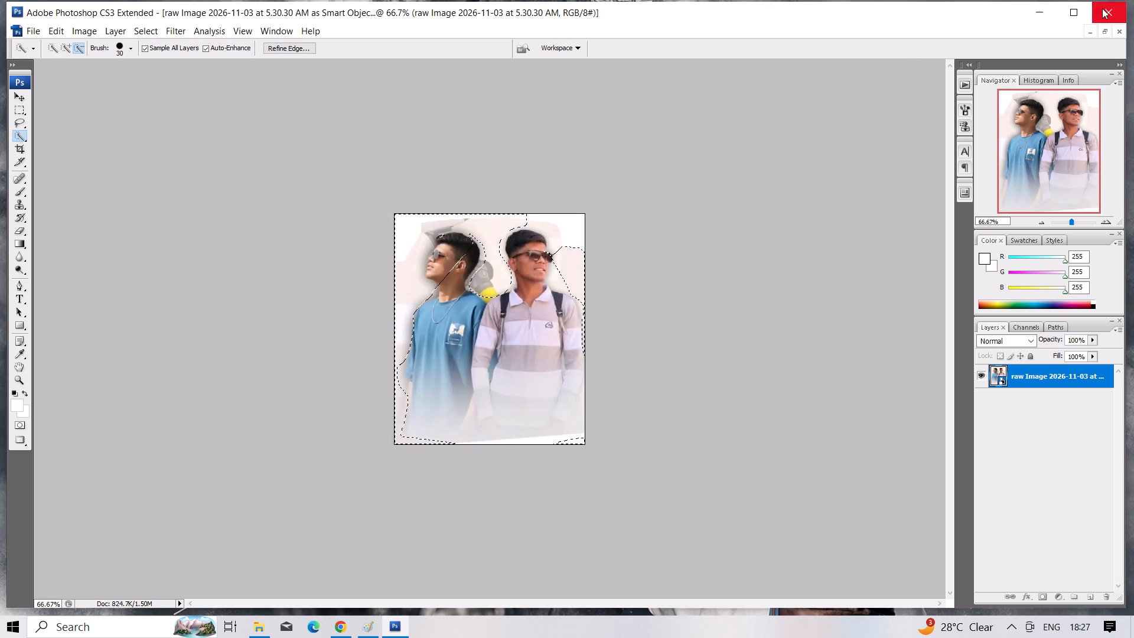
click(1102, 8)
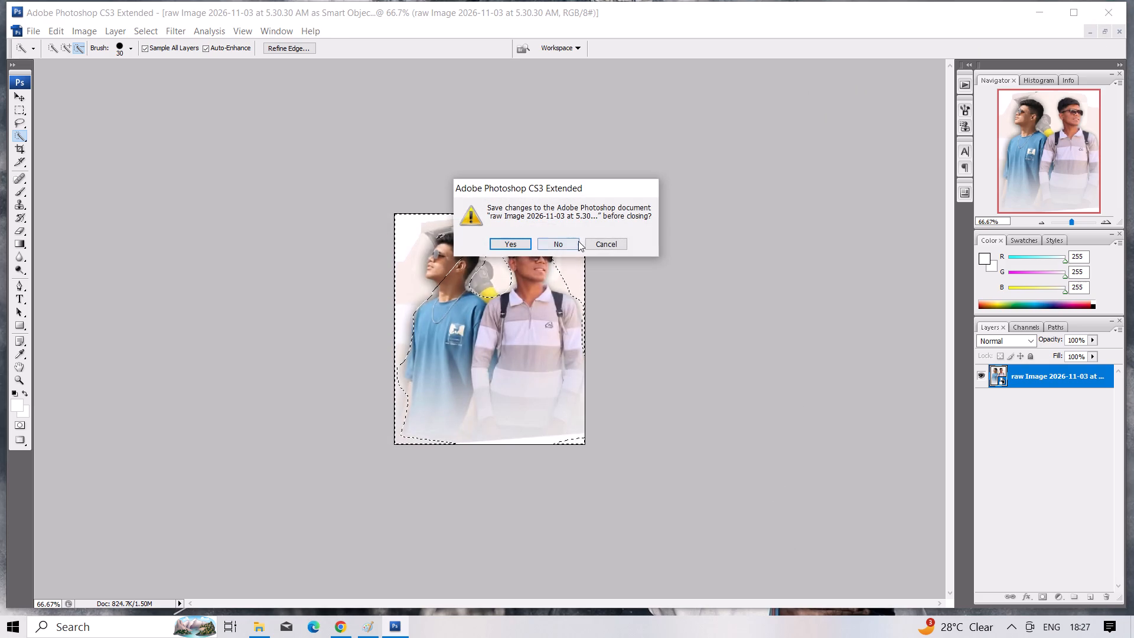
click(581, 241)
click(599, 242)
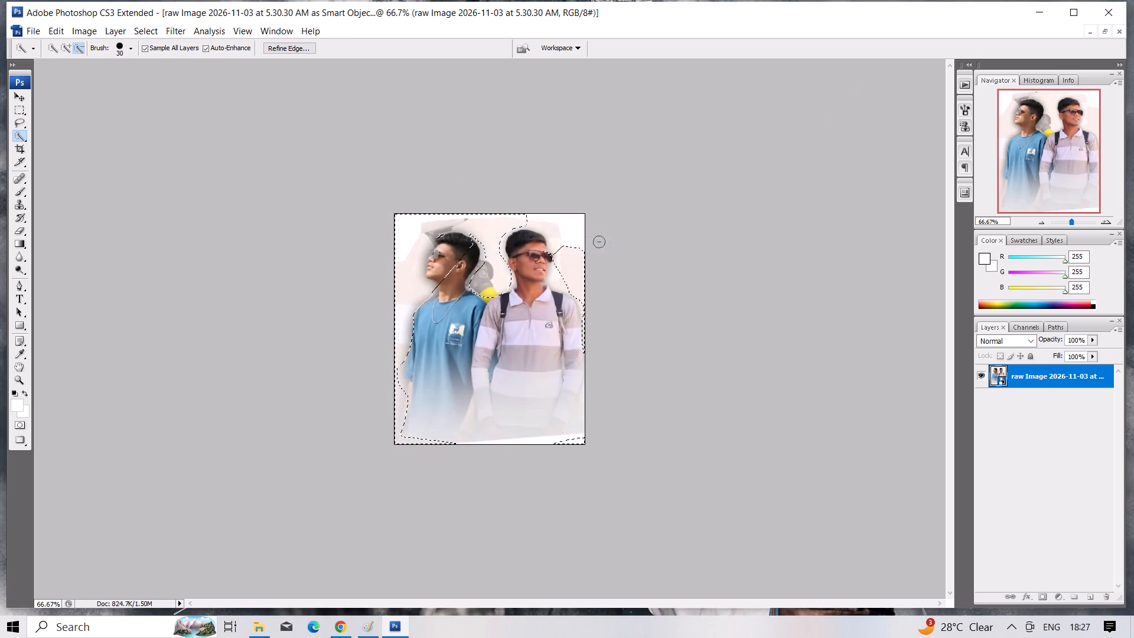
Close the "as Smart Object" document of the two men without saving, and keep the Diwali poster open.
drag(1123, 0, 1120, 1)
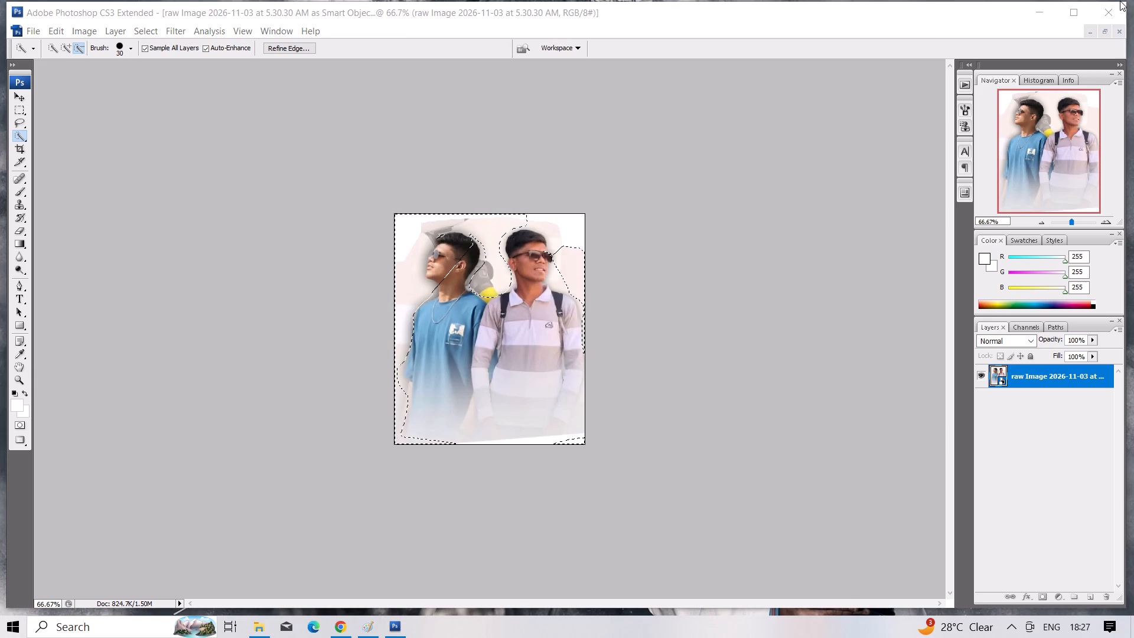
drag(1120, 1, 1117, 2)
click(1110, 14)
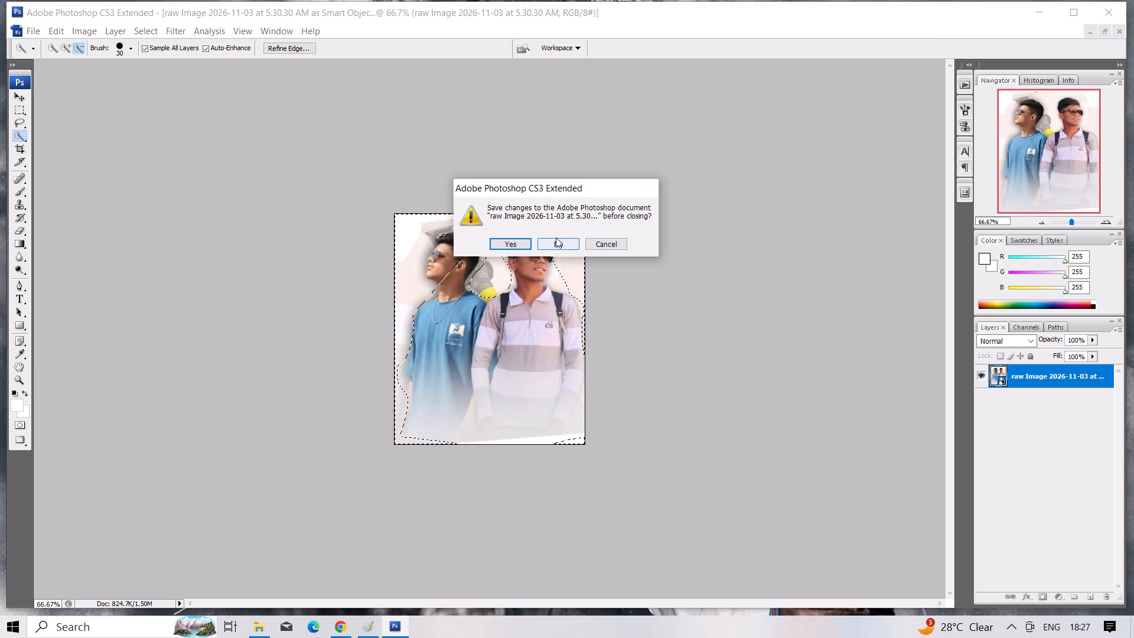
click(556, 237)
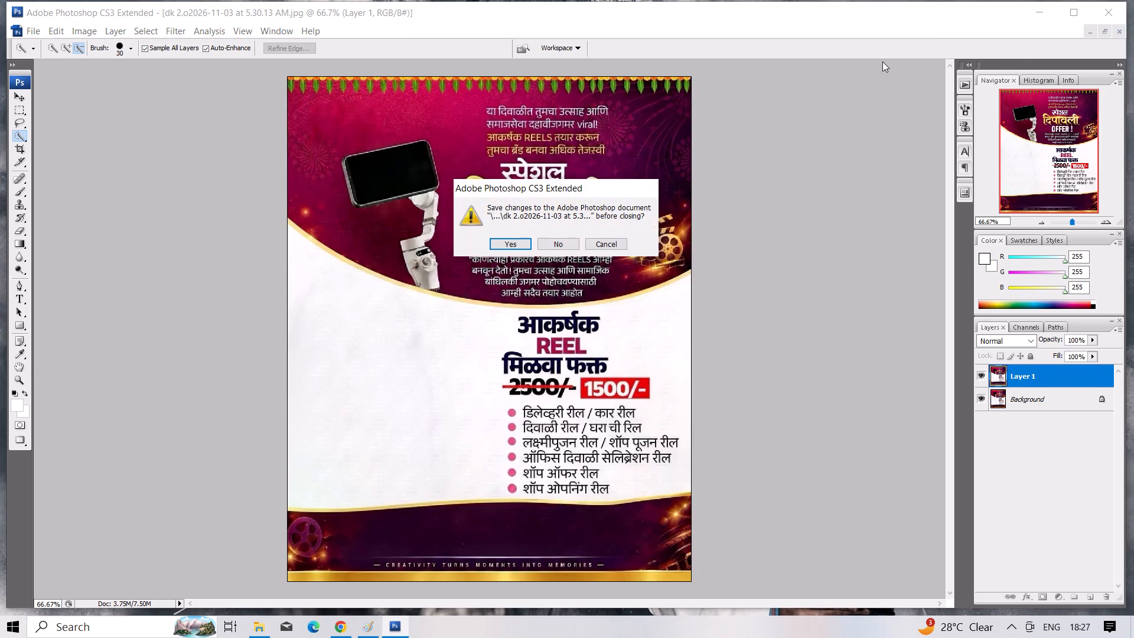
click(599, 242)
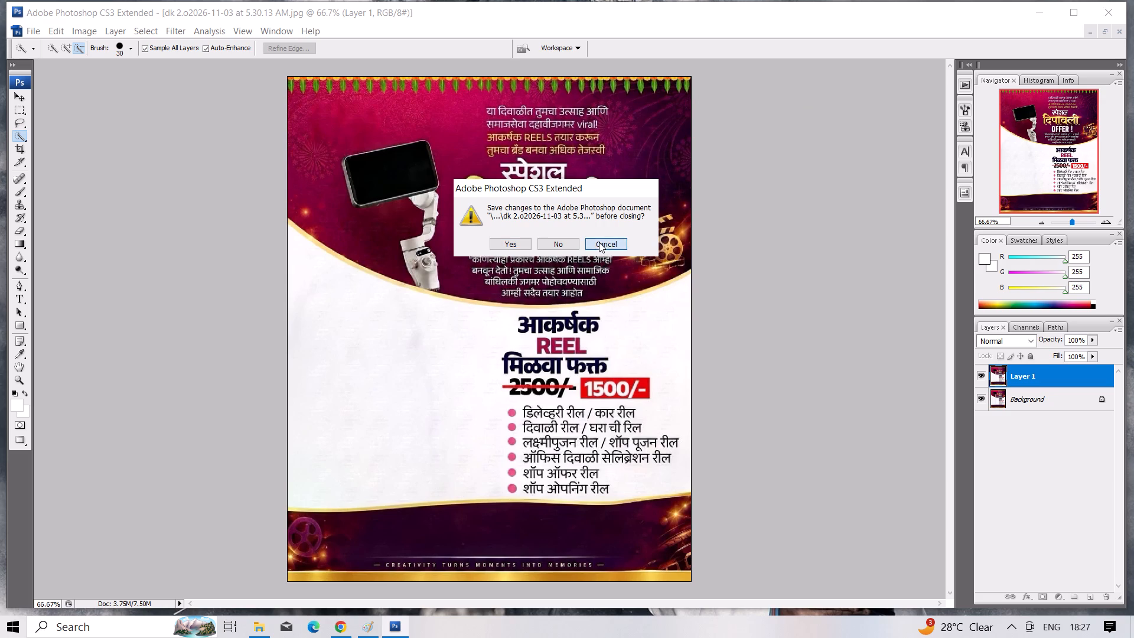
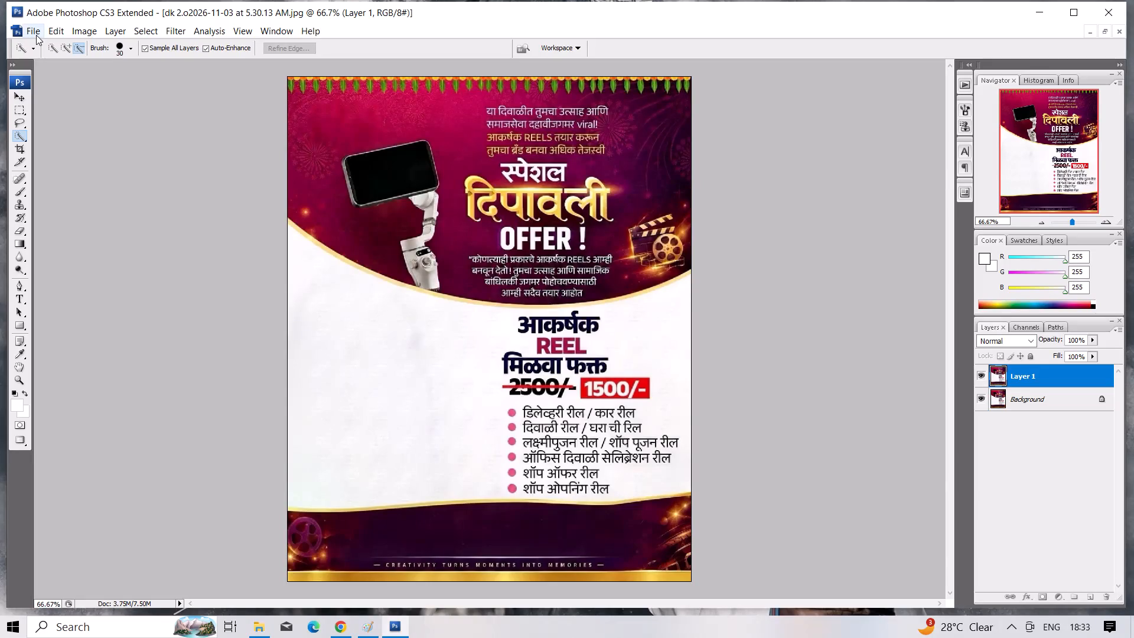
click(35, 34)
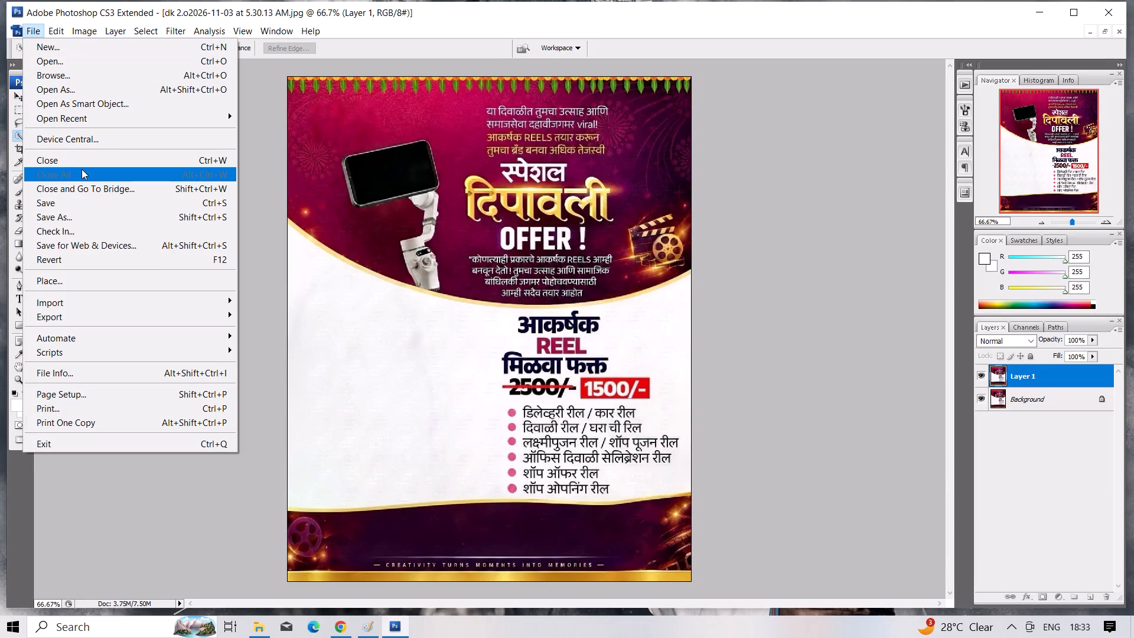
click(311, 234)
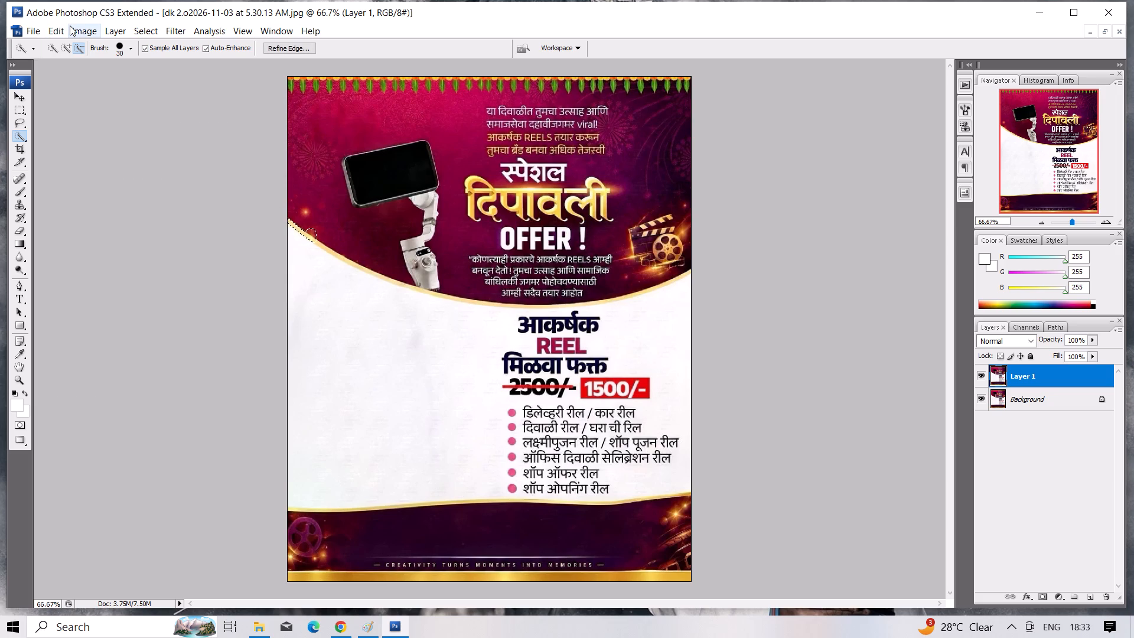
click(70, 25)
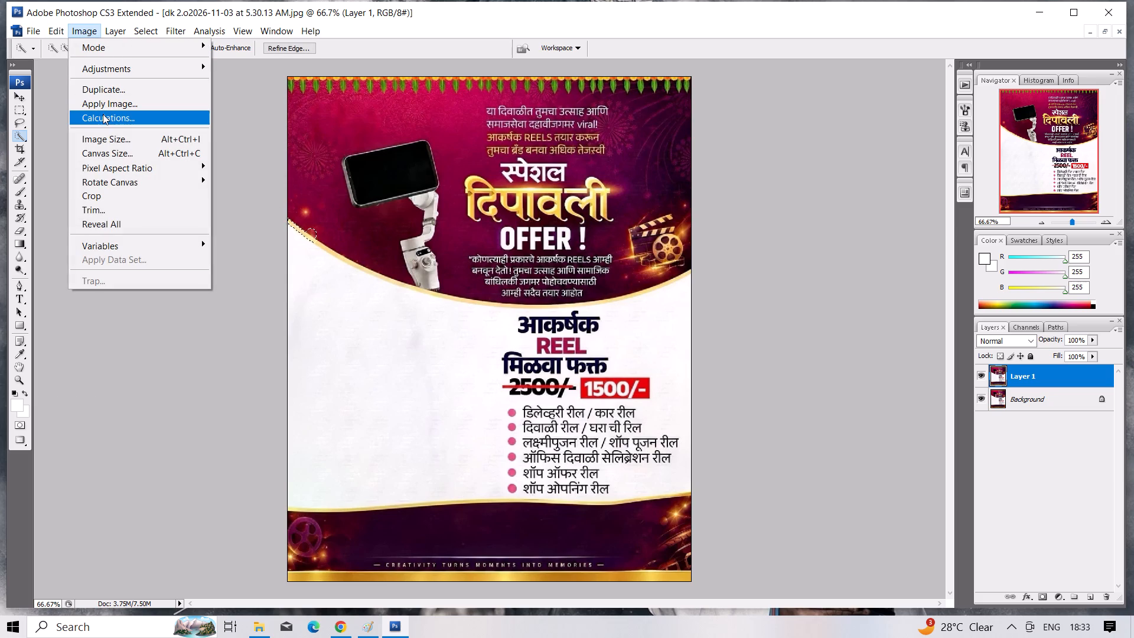